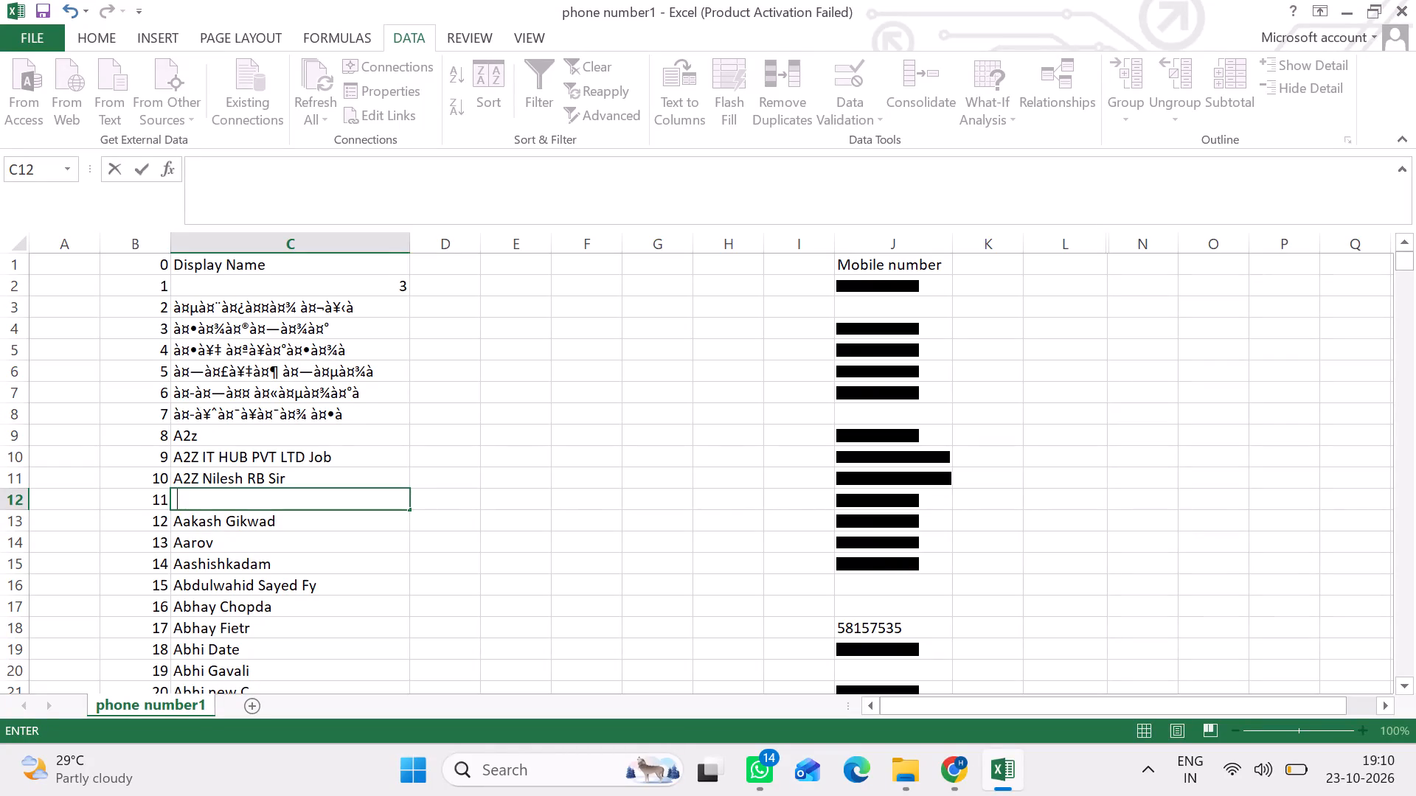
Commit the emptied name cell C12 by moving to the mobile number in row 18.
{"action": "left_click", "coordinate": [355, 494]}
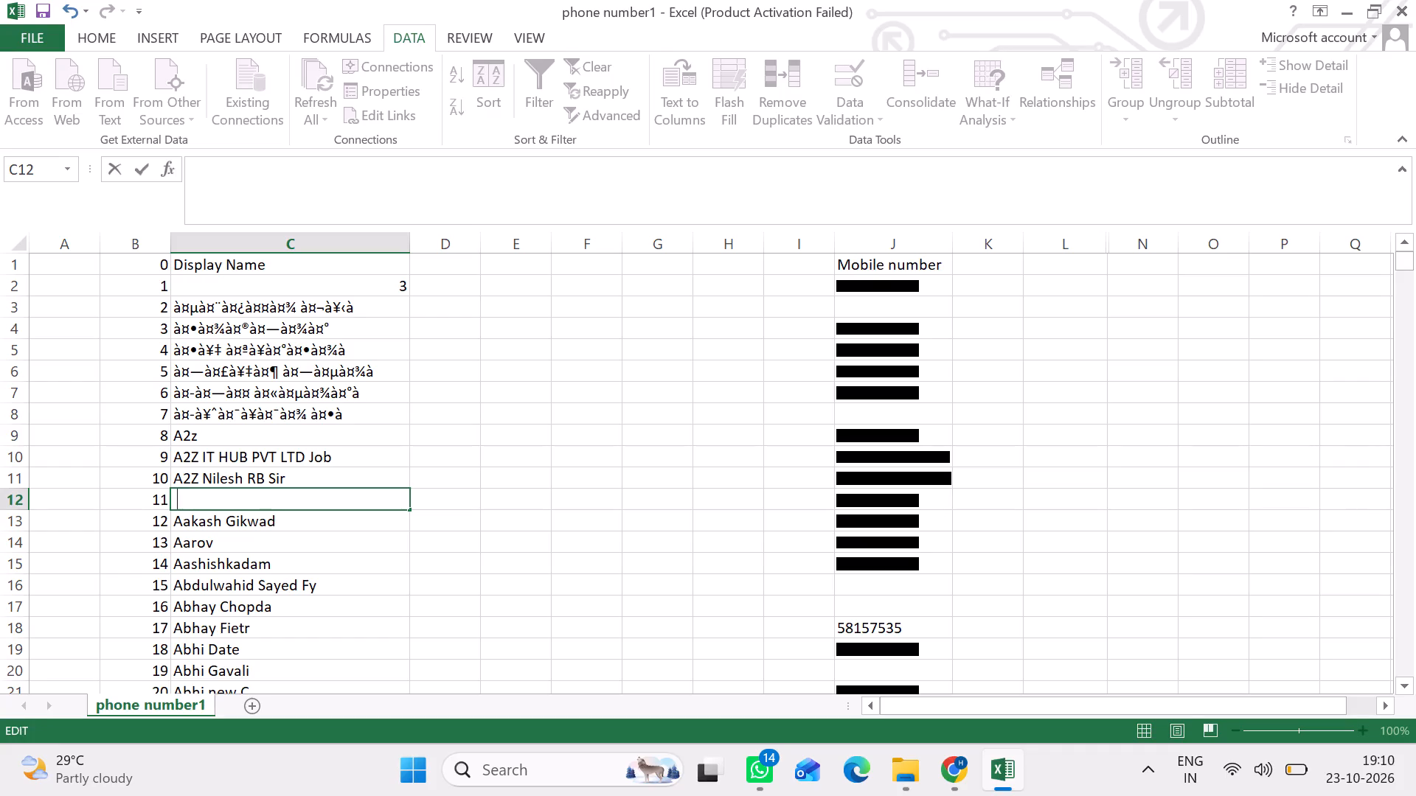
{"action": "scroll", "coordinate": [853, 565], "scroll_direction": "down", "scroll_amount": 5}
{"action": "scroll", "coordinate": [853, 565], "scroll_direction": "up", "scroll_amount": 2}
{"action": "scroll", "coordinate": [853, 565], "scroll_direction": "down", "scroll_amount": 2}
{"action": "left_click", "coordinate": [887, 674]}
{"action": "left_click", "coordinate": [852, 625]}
Look through the contact list to its last rows, checking the display names against the Mobile number column.
{"action": "scroll", "coordinate": [852, 625], "scroll_direction": "down", "scroll_amount": 2}
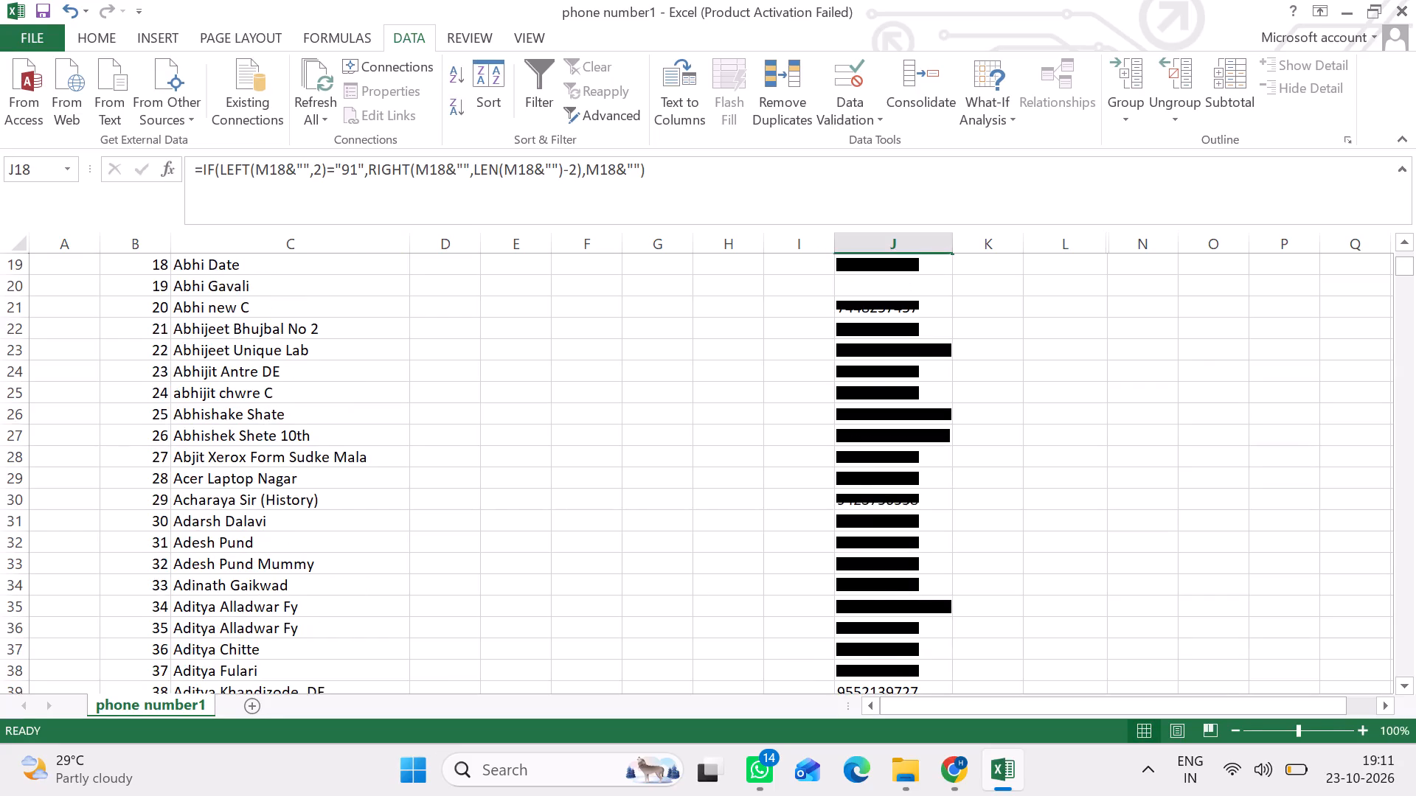
{"action": "scroll", "coordinate": [852, 625], "scroll_direction": "up", "scroll_amount": 6}
{"action": "scroll", "coordinate": [839, 413], "scroll_direction": "down", "scroll_amount": 2}
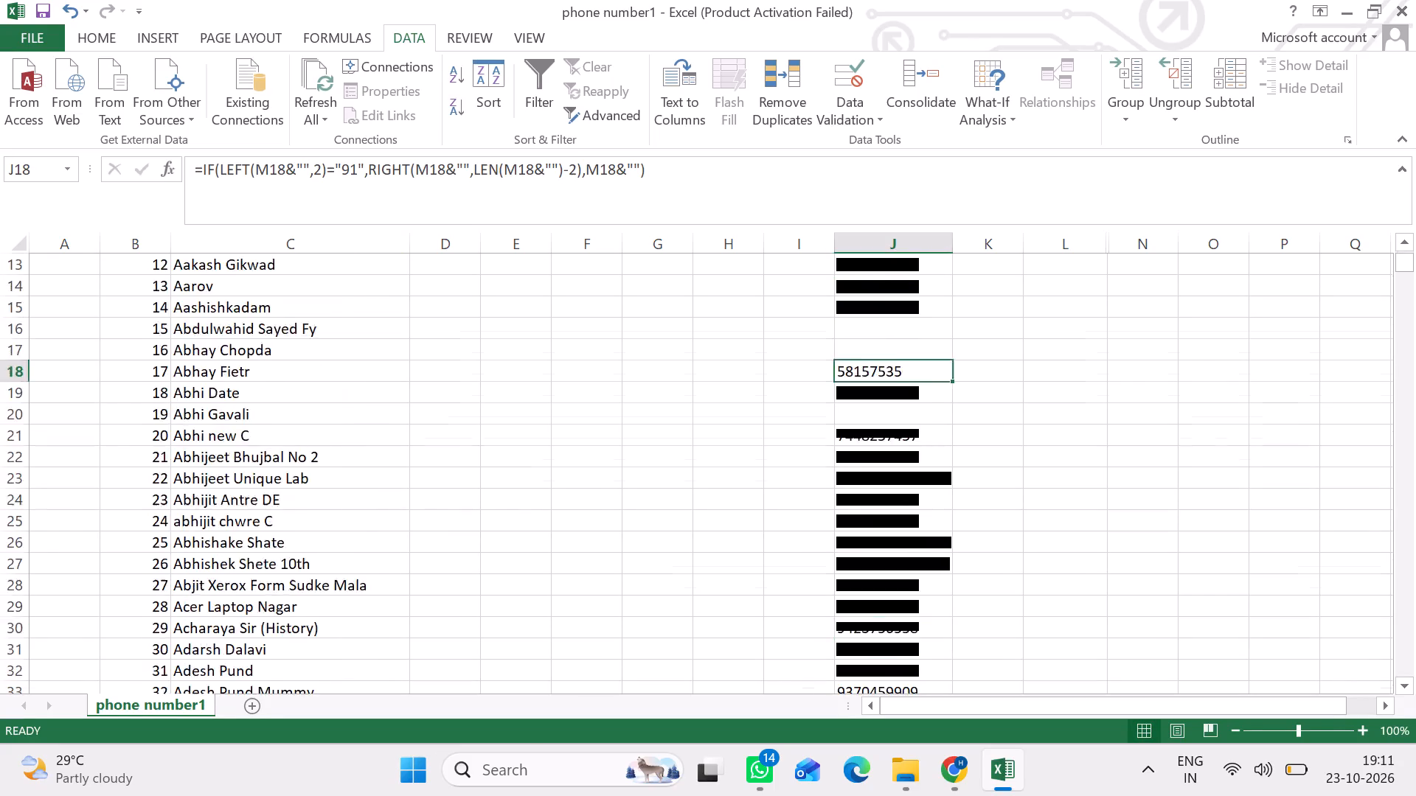
{"action": "scroll", "coordinate": [839, 413], "scroll_direction": "down", "scroll_amount": 17}
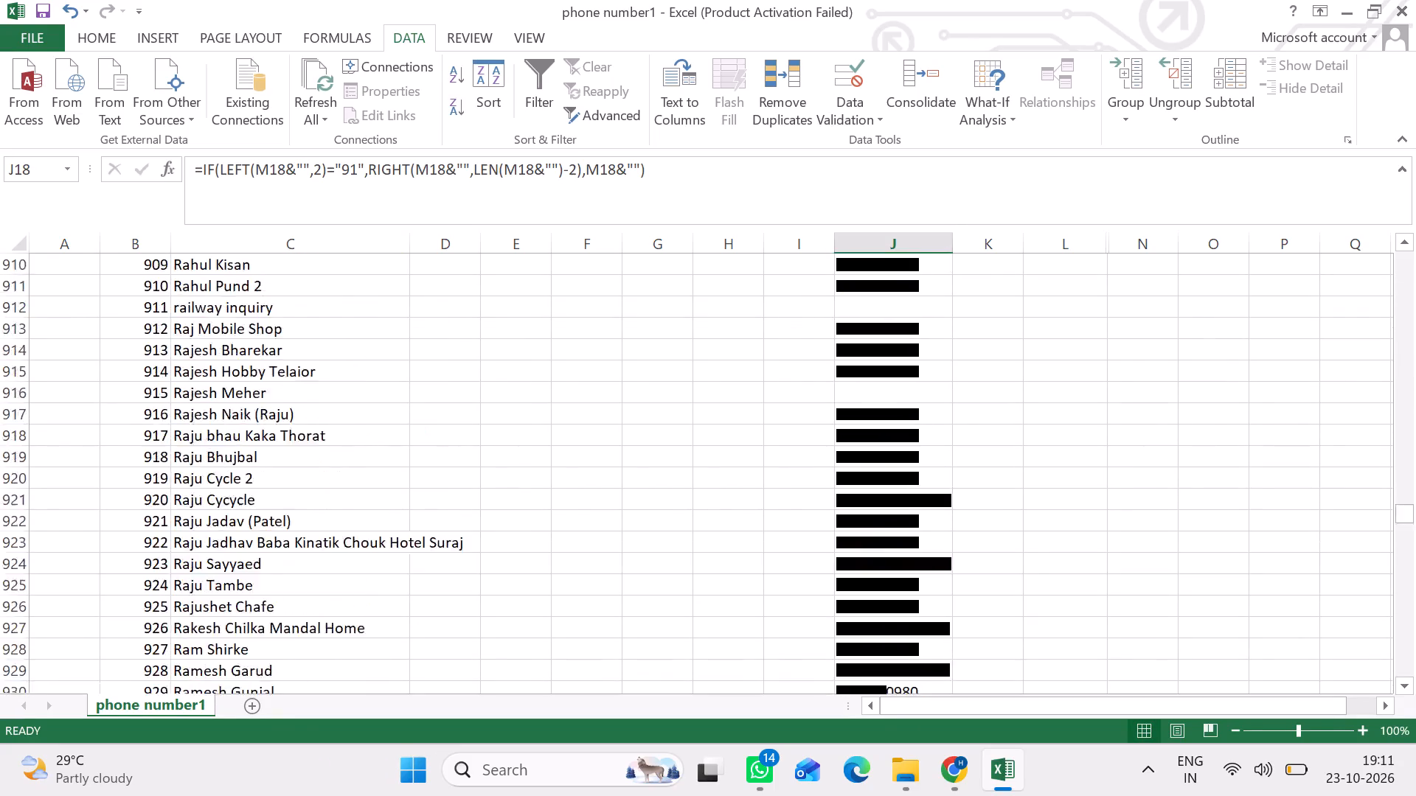
{"action": "scroll", "coordinate": [839, 413], "scroll_direction": "down", "scroll_amount": 5}
{"action": "scroll", "coordinate": [839, 413], "scroll_direction": "down", "scroll_amount": 20}
{"action": "scroll", "coordinate": [839, 413], "scroll_direction": "down", "scroll_amount": 6}
{"action": "scroll", "coordinate": [839, 413], "scroll_direction": "up", "scroll_amount": 1}
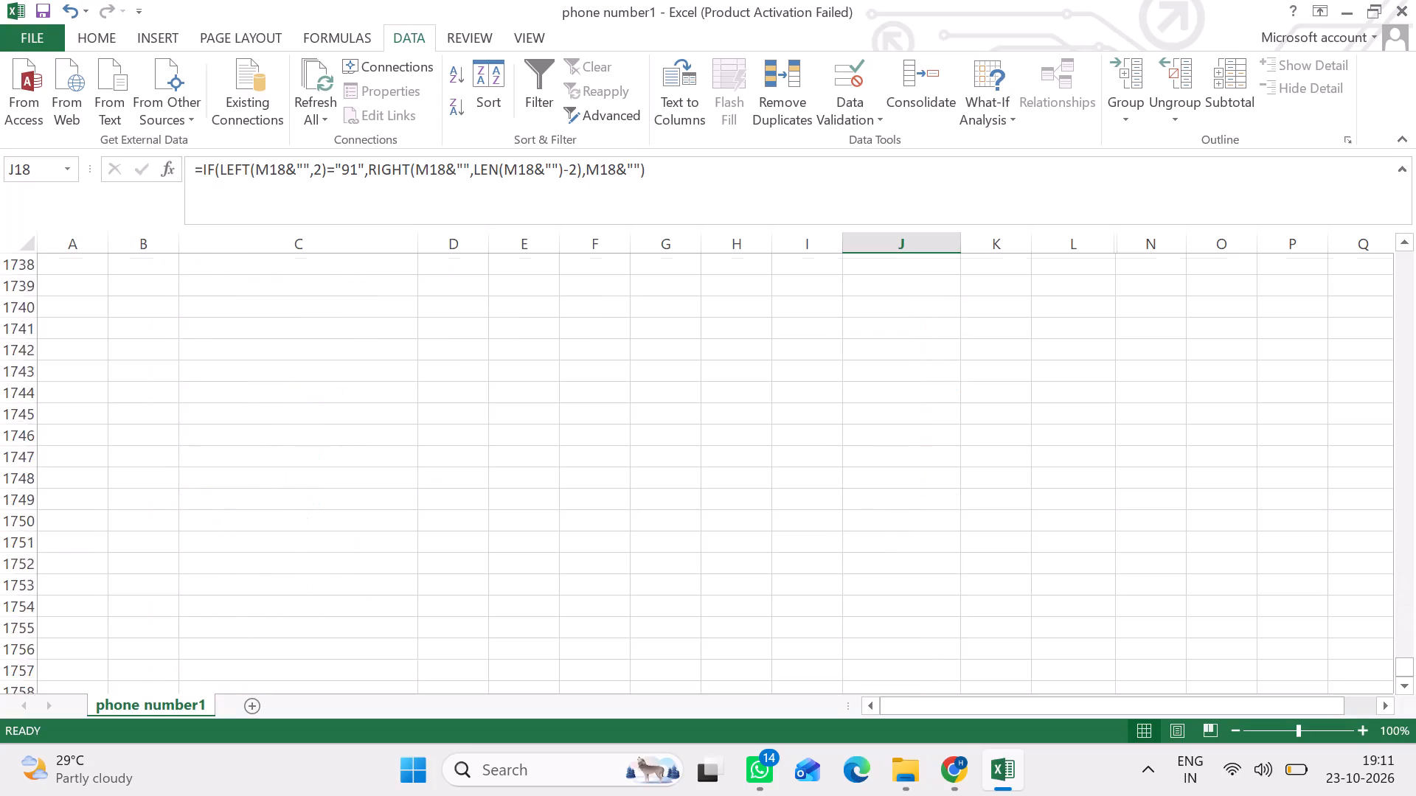
{"action": "scroll", "coordinate": [839, 413], "scroll_direction": "up", "scroll_amount": 6}
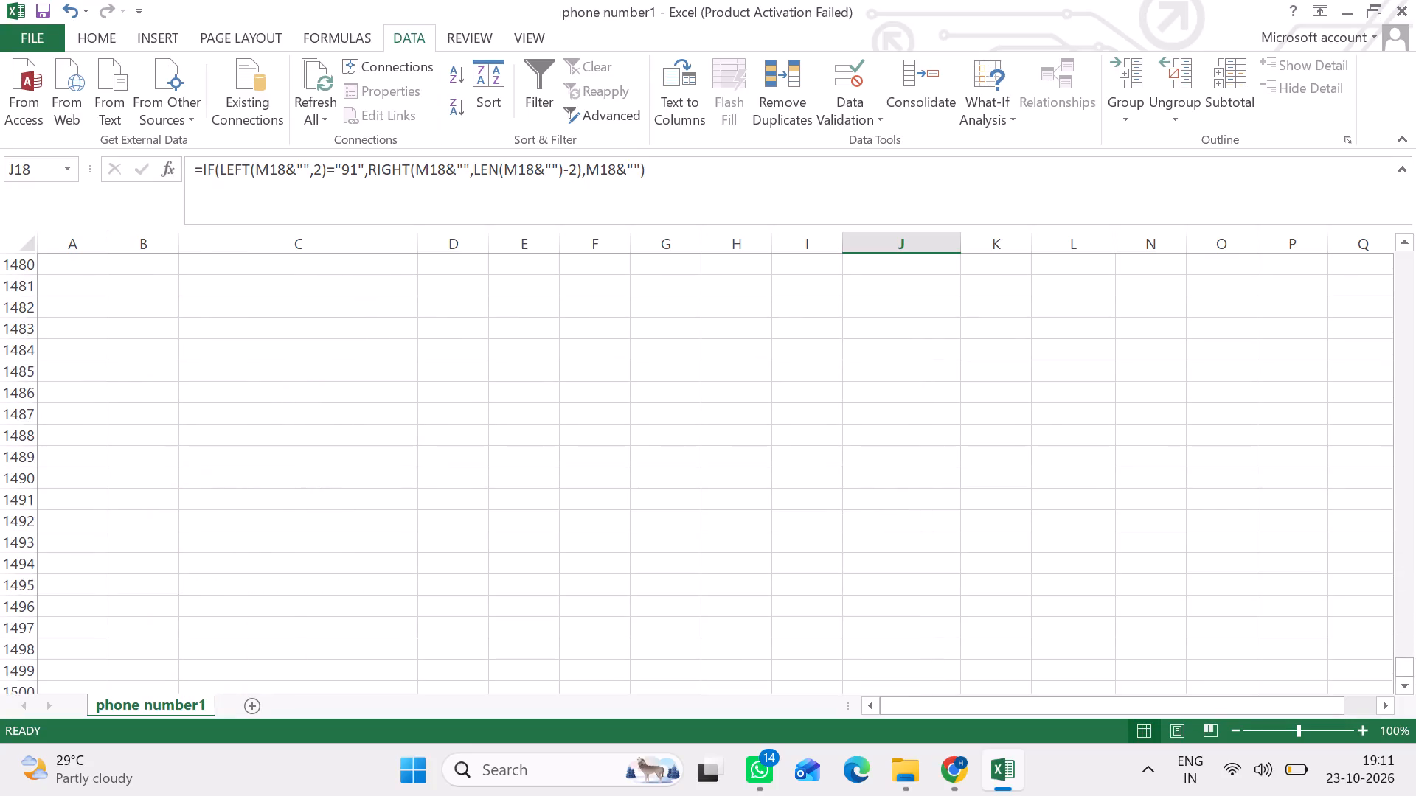
{"action": "scroll", "coordinate": [839, 413], "scroll_direction": "up", "scroll_amount": 3}
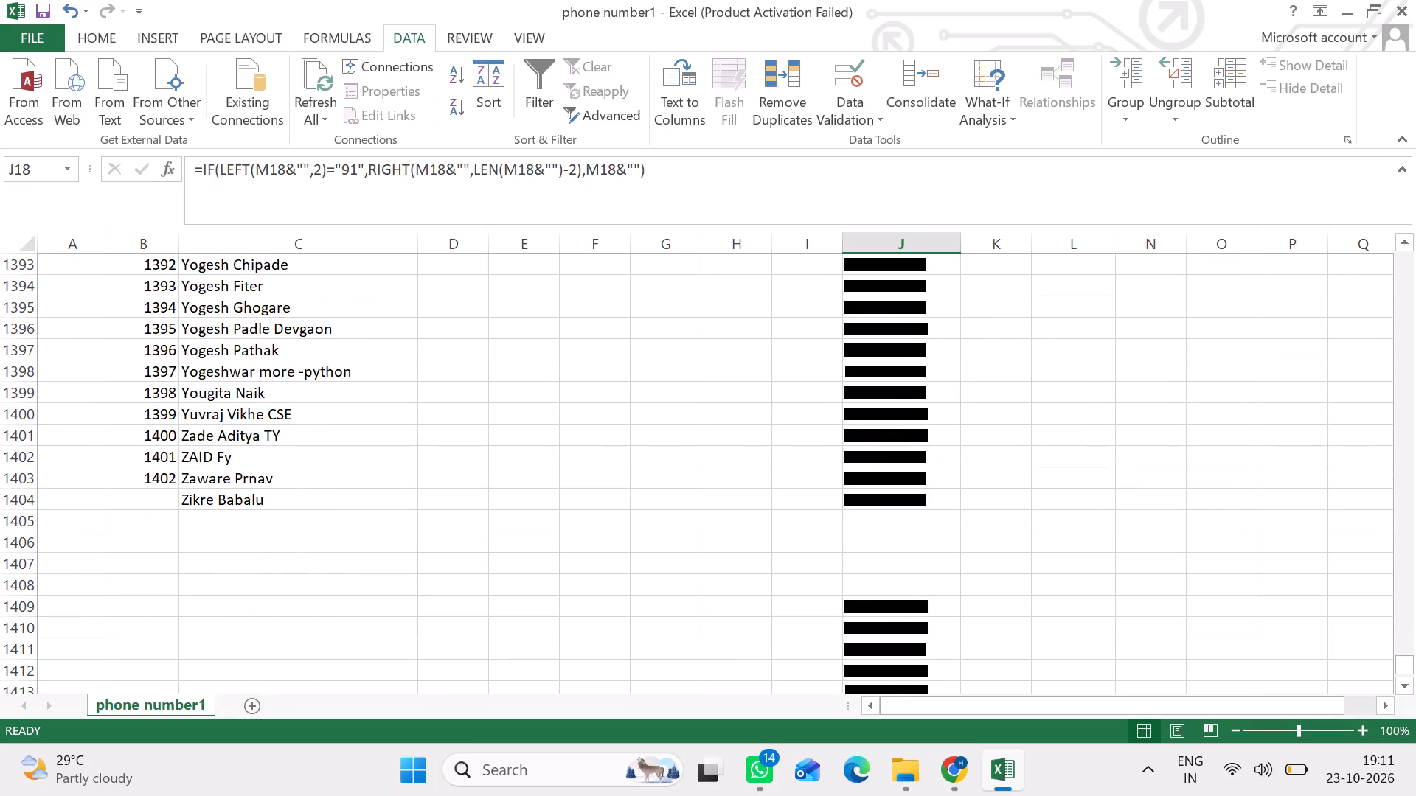
{"action": "scroll", "coordinate": [839, 413], "scroll_direction": "up", "scroll_amount": 1}
{"action": "scroll", "coordinate": [839, 413], "scroll_direction": "down", "scroll_amount": 1}
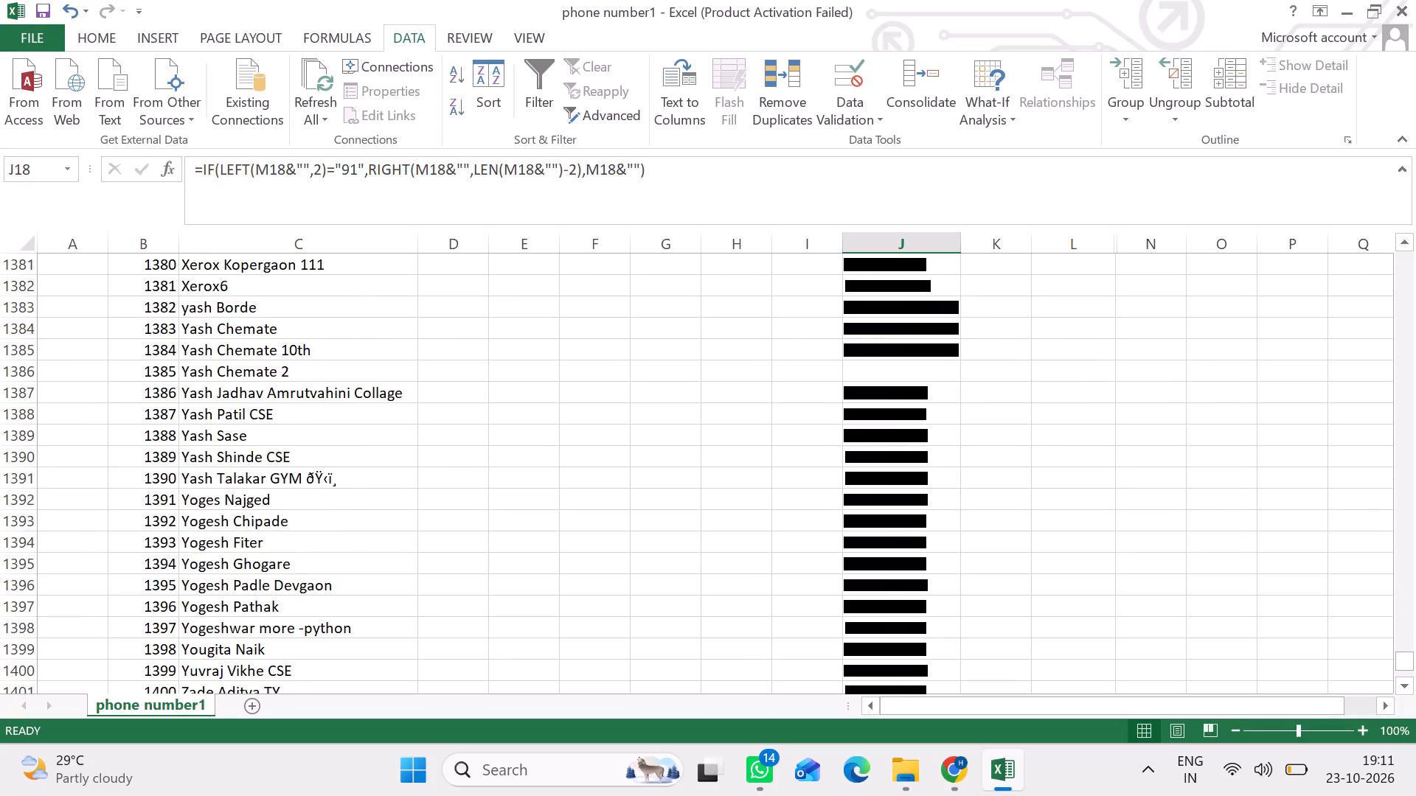
{"action": "scroll", "coordinate": [839, 413], "scroll_direction": "up", "scroll_amount": 4}
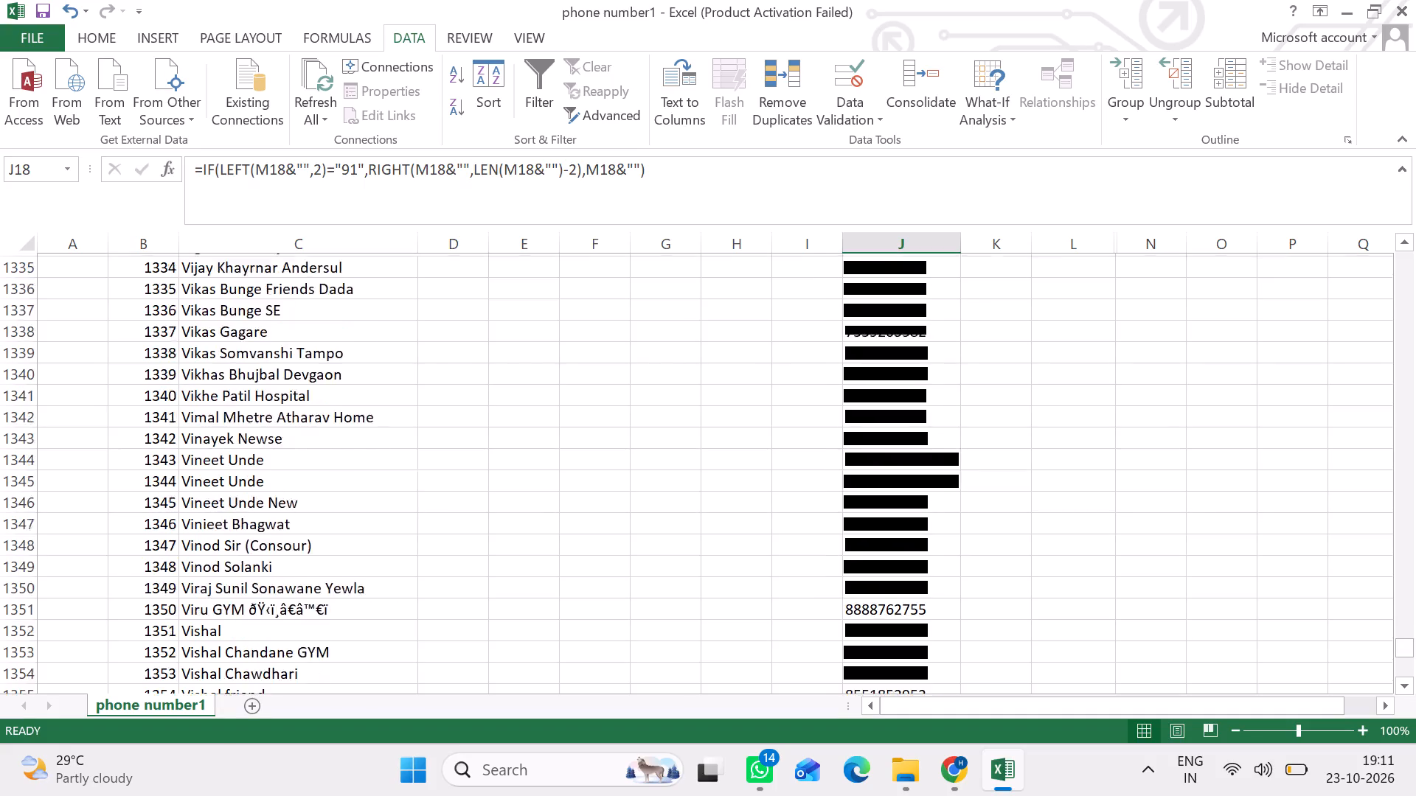
{"action": "scroll", "coordinate": [839, 413], "scroll_direction": "up", "scroll_amount": 8}
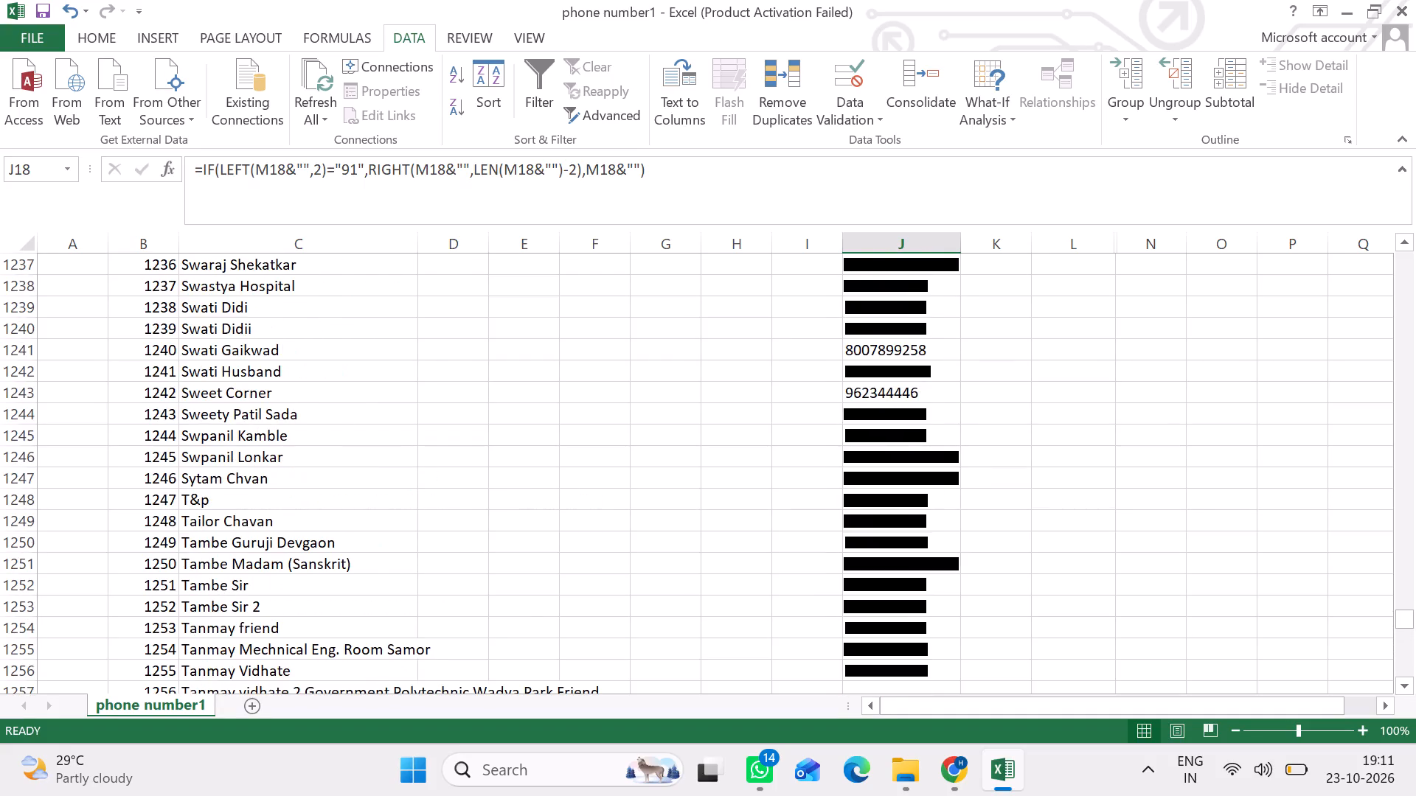
{"action": "scroll", "coordinate": [839, 413], "scroll_direction": "up", "scroll_amount": 2}
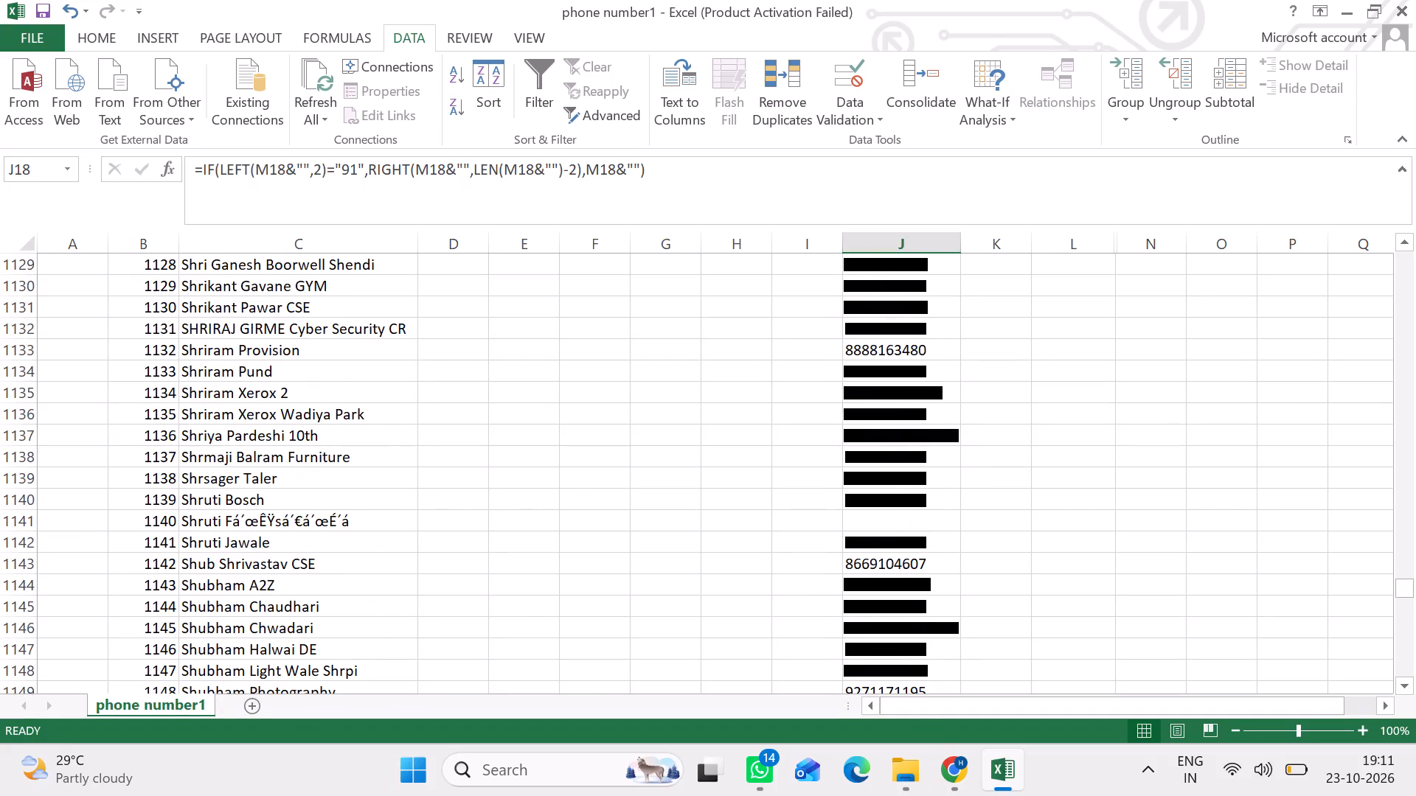
{"action": "scroll", "coordinate": [653, 509], "scroll_direction": "up", "scroll_amount": 1}
{"action": "scroll", "coordinate": [653, 509], "scroll_direction": "down", "scroll_amount": 2}
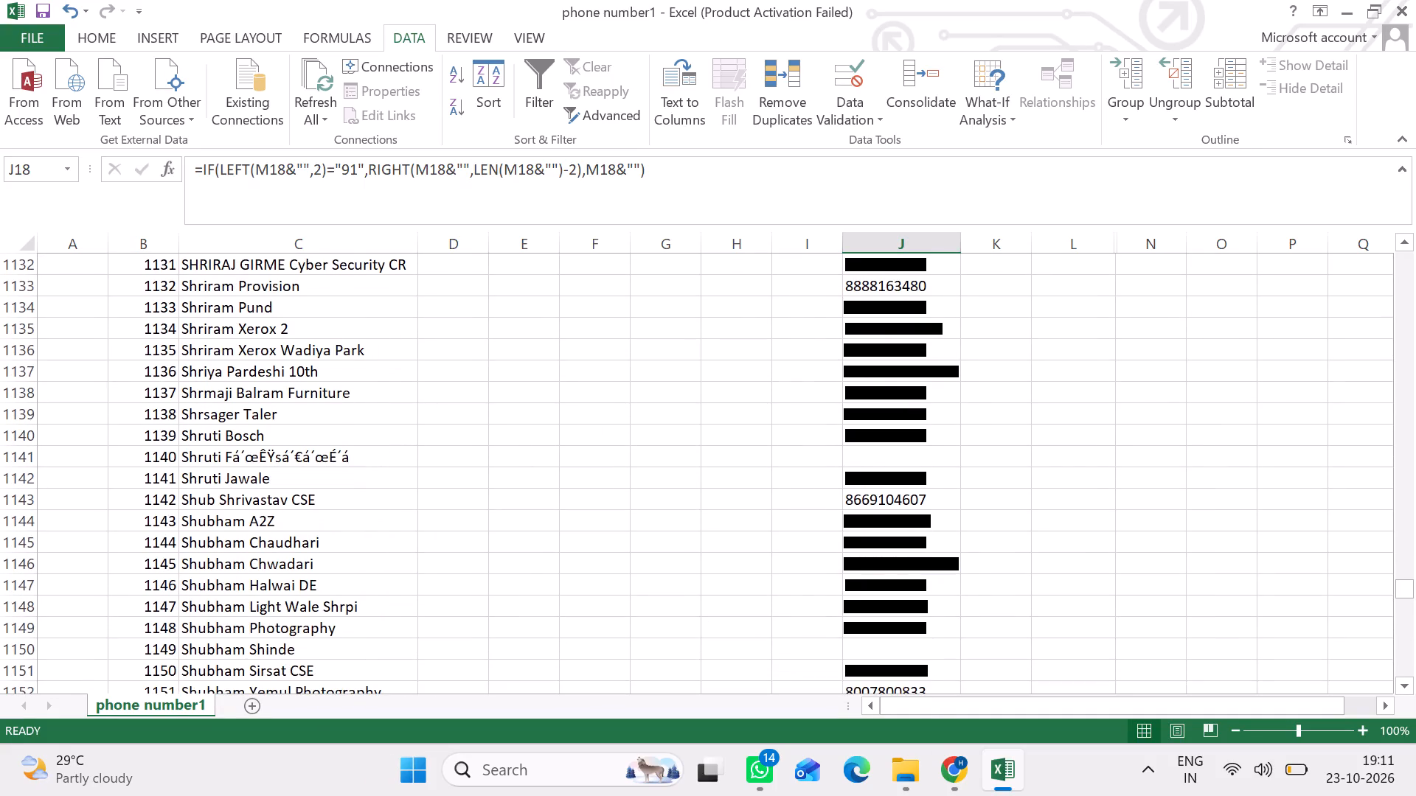
{"action": "scroll", "coordinate": [653, 509], "scroll_direction": "down", "scroll_amount": 1}
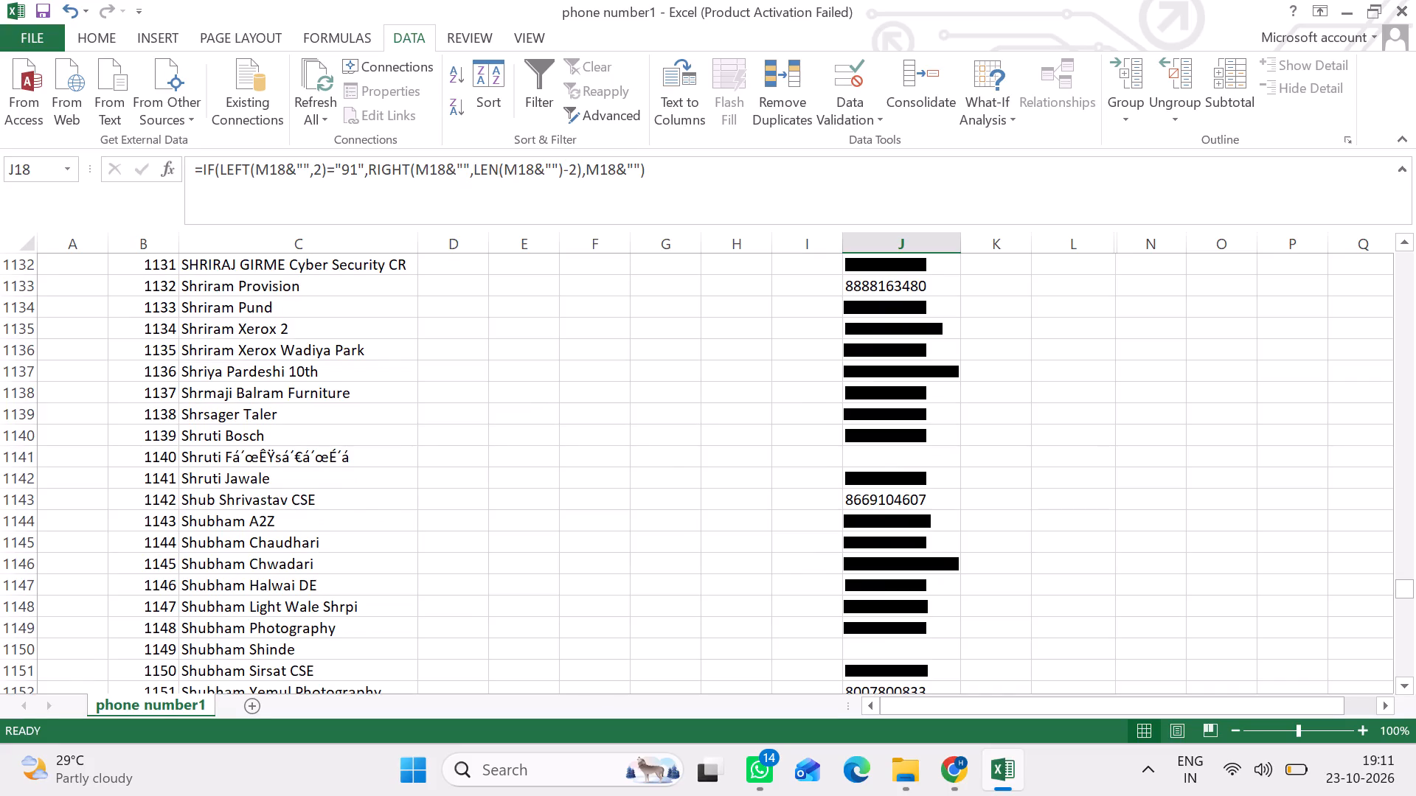
{"action": "scroll", "coordinate": [653, 509], "scroll_direction": "down", "scroll_amount": 1}
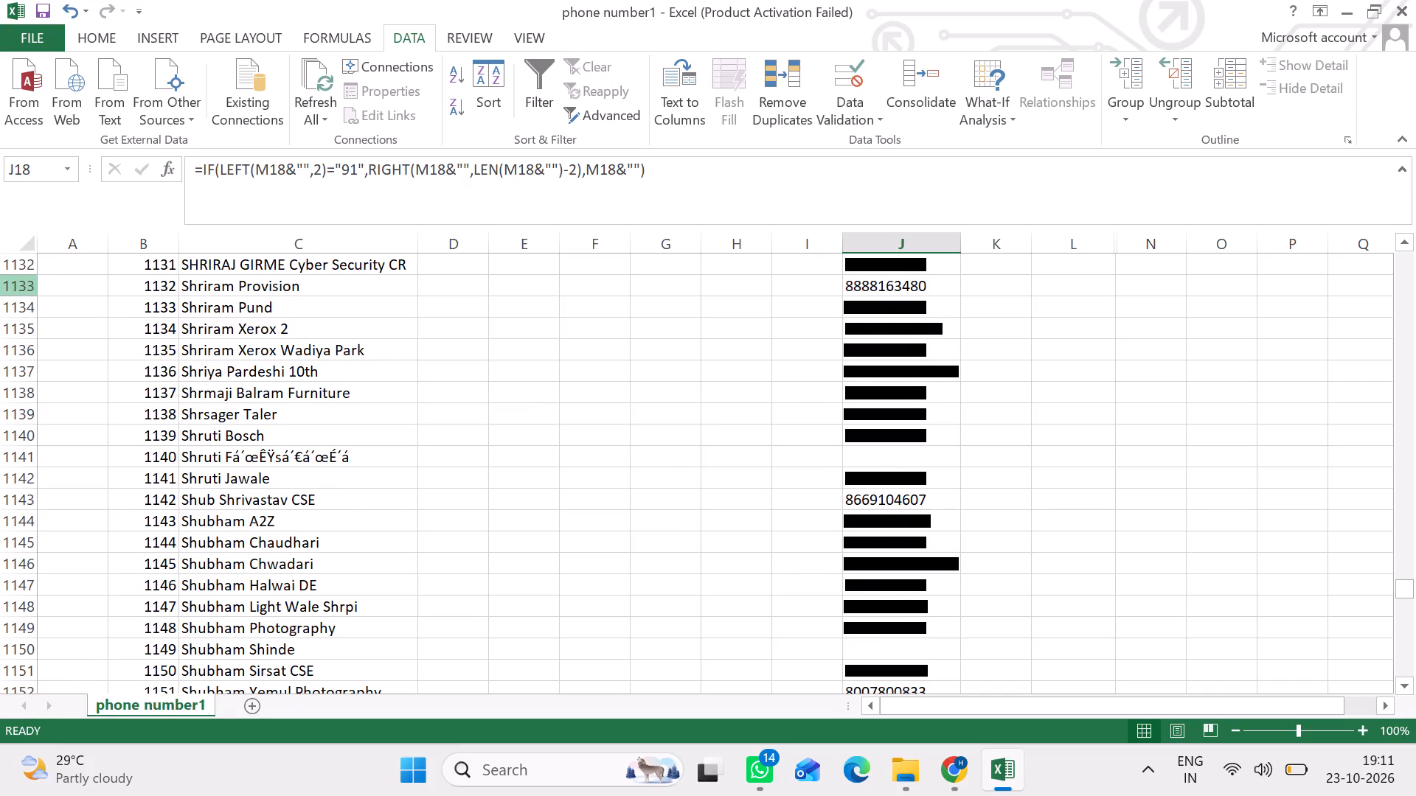
Undo the clearing of the name in cell C12.
{"action": "left_click", "coordinate": [19, 246]}
{"action": "key", "text": "ctrl+z"}
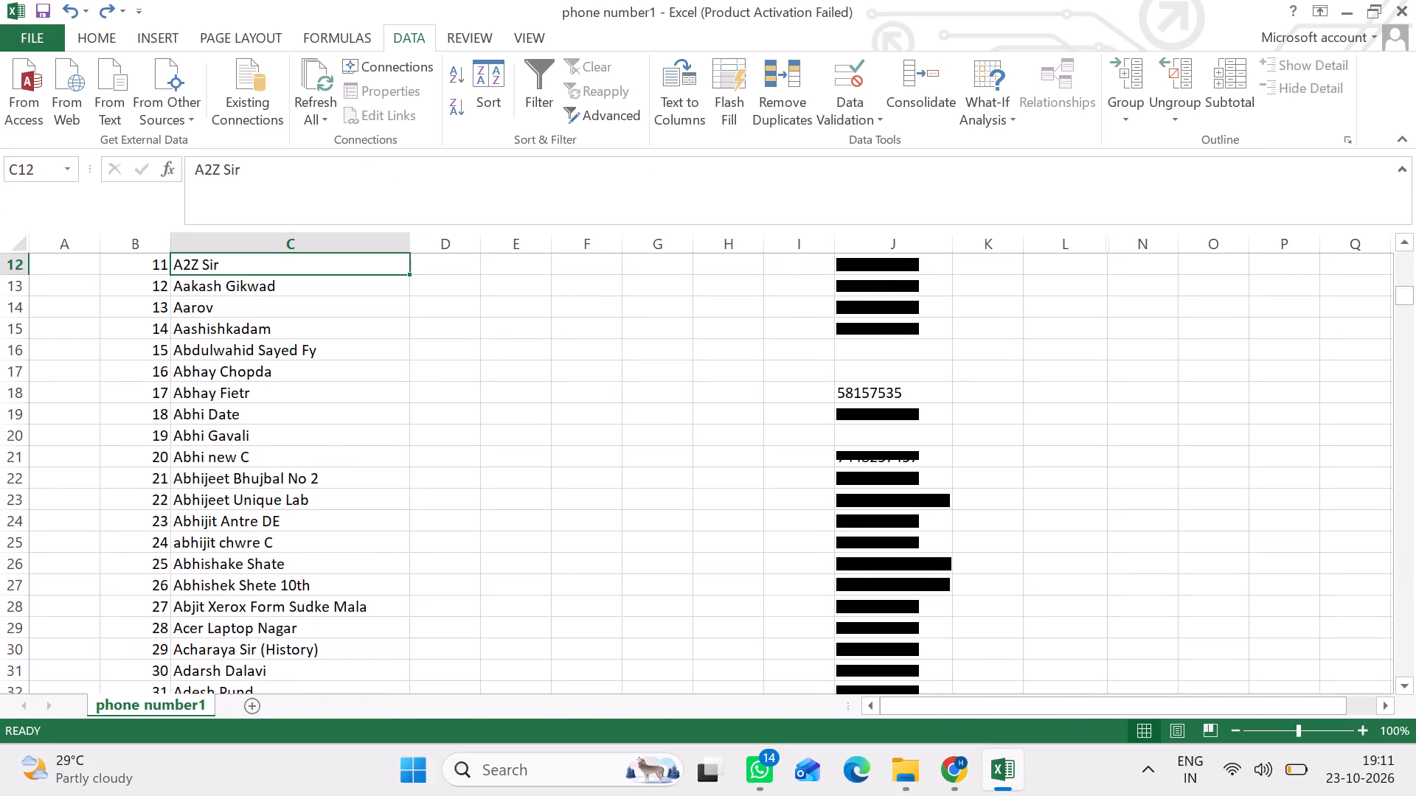
{"action": "scroll", "coordinate": [365, 444], "scroll_direction": "up", "scroll_amount": 2}
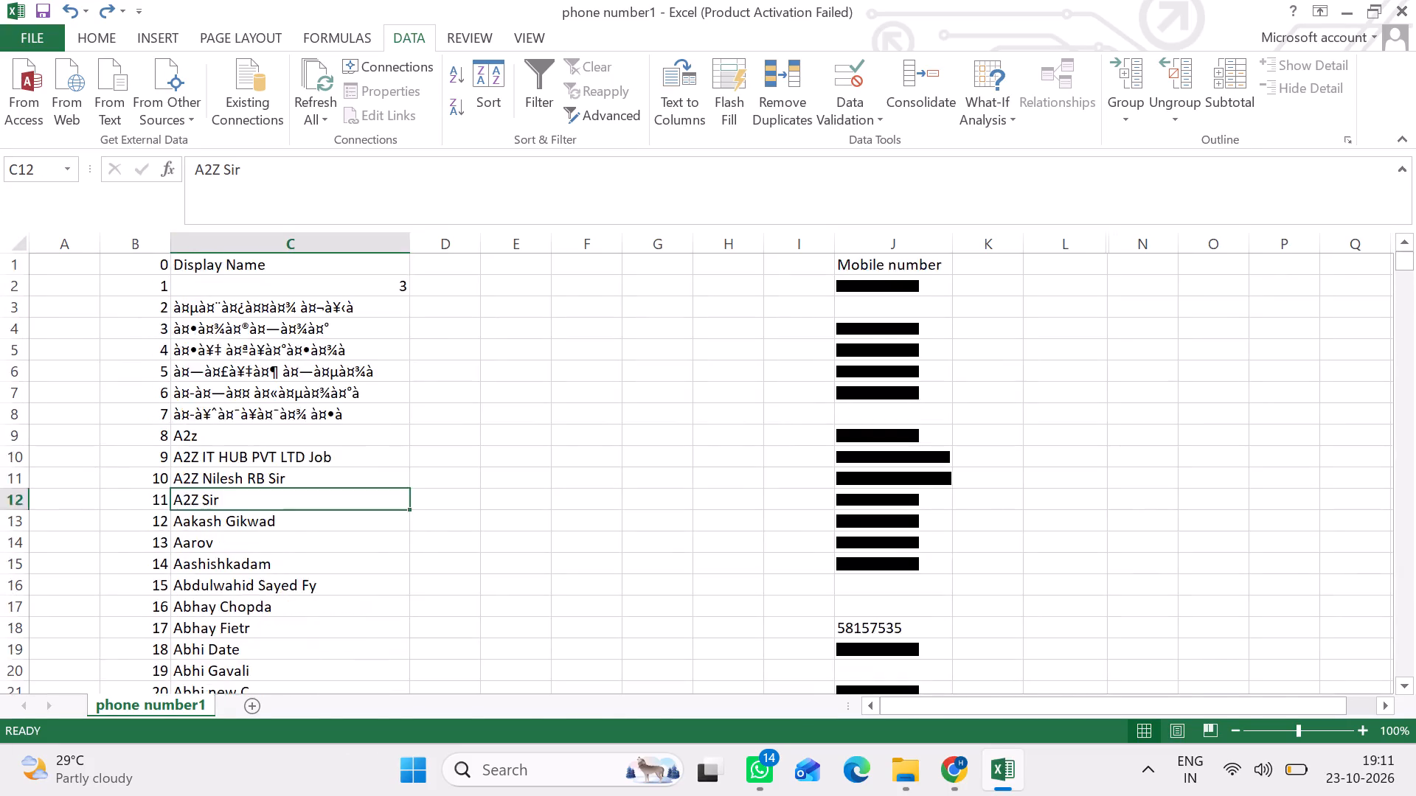
Undo the sorting of the contact list to bring back its earlier row order.
{"action": "left_click", "coordinate": [20, 244]}
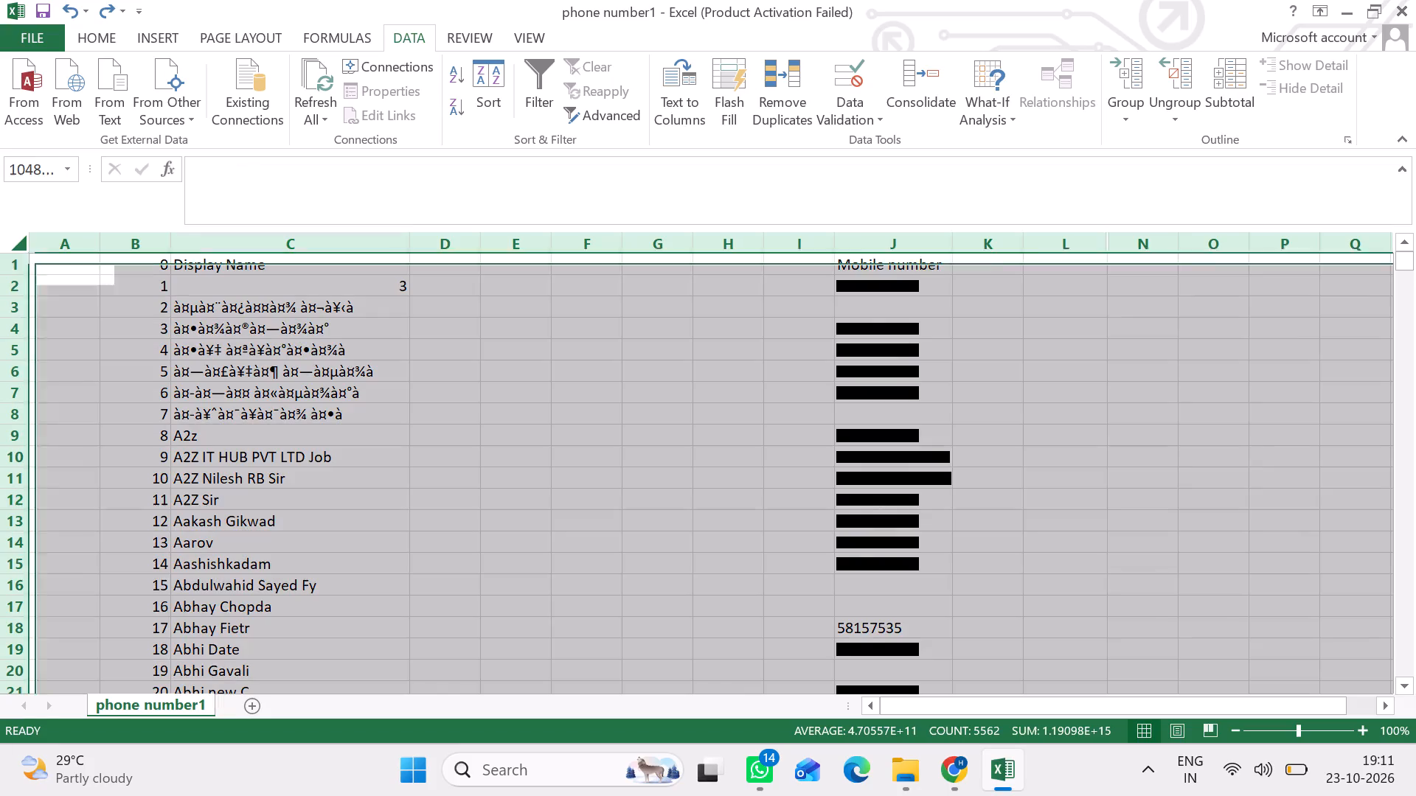
{"action": "key", "text": "ctrl+z"}
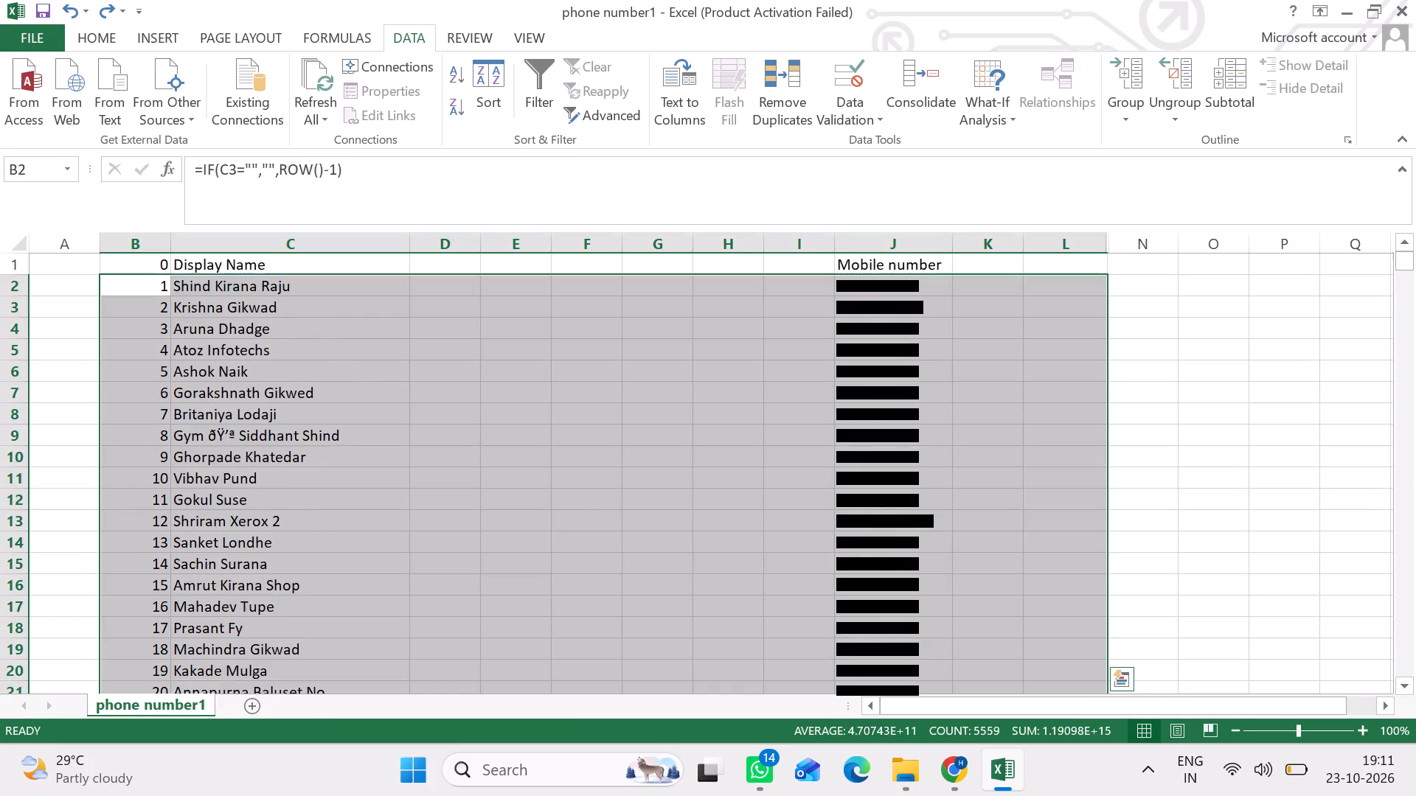
{"action": "left_click", "coordinate": [496, 396]}
Clear the contents of row 61, the numbered row that has no name or mobile number.
{"action": "scroll", "coordinate": [496, 396], "scroll_direction": "down", "scroll_amount": 6}
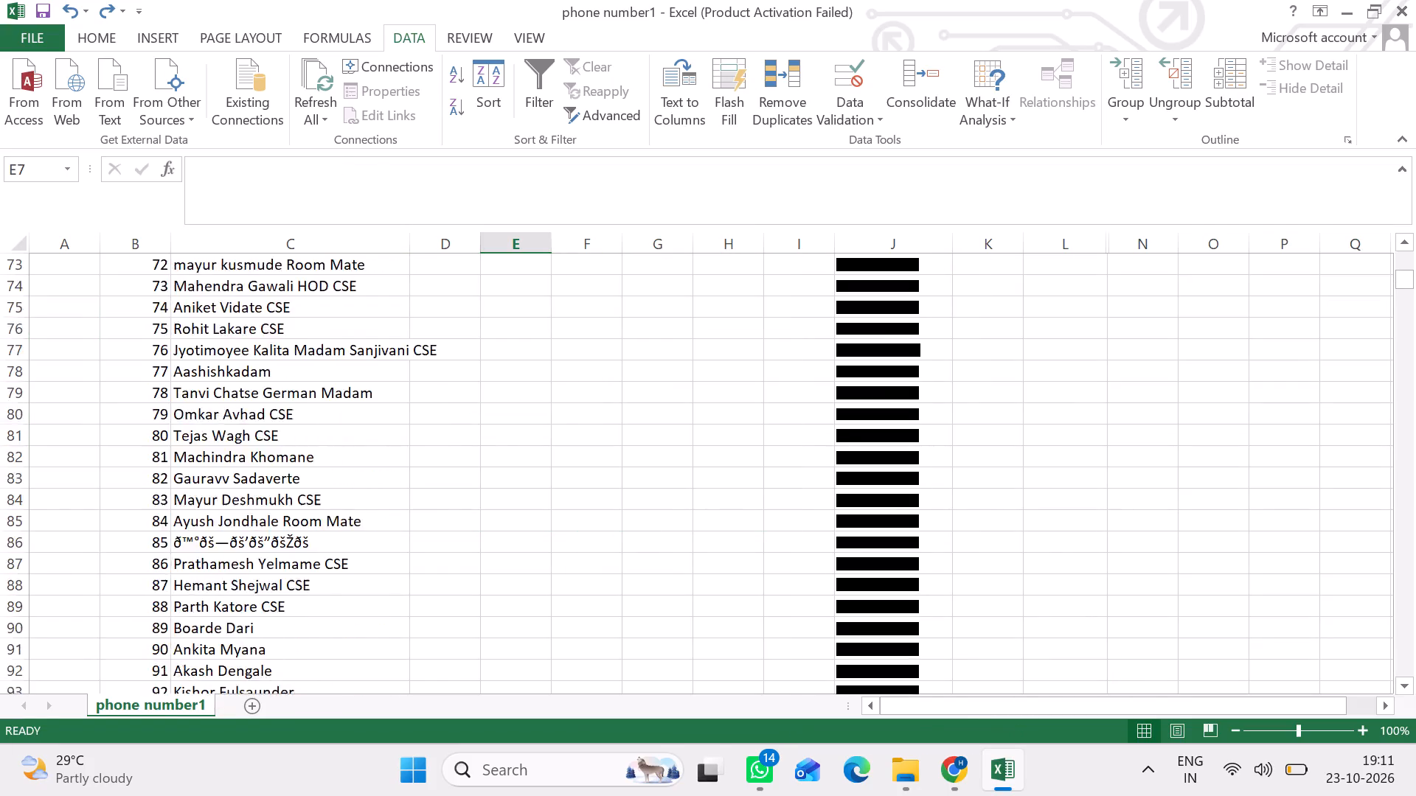
{"action": "scroll", "coordinate": [496, 396], "scroll_direction": "down", "scroll_amount": 2}
{"action": "scroll", "coordinate": [496, 396], "scroll_direction": "up", "scroll_amount": 1}
{"action": "scroll", "coordinate": [496, 396], "scroll_direction": "right", "scroll_amount": 1}
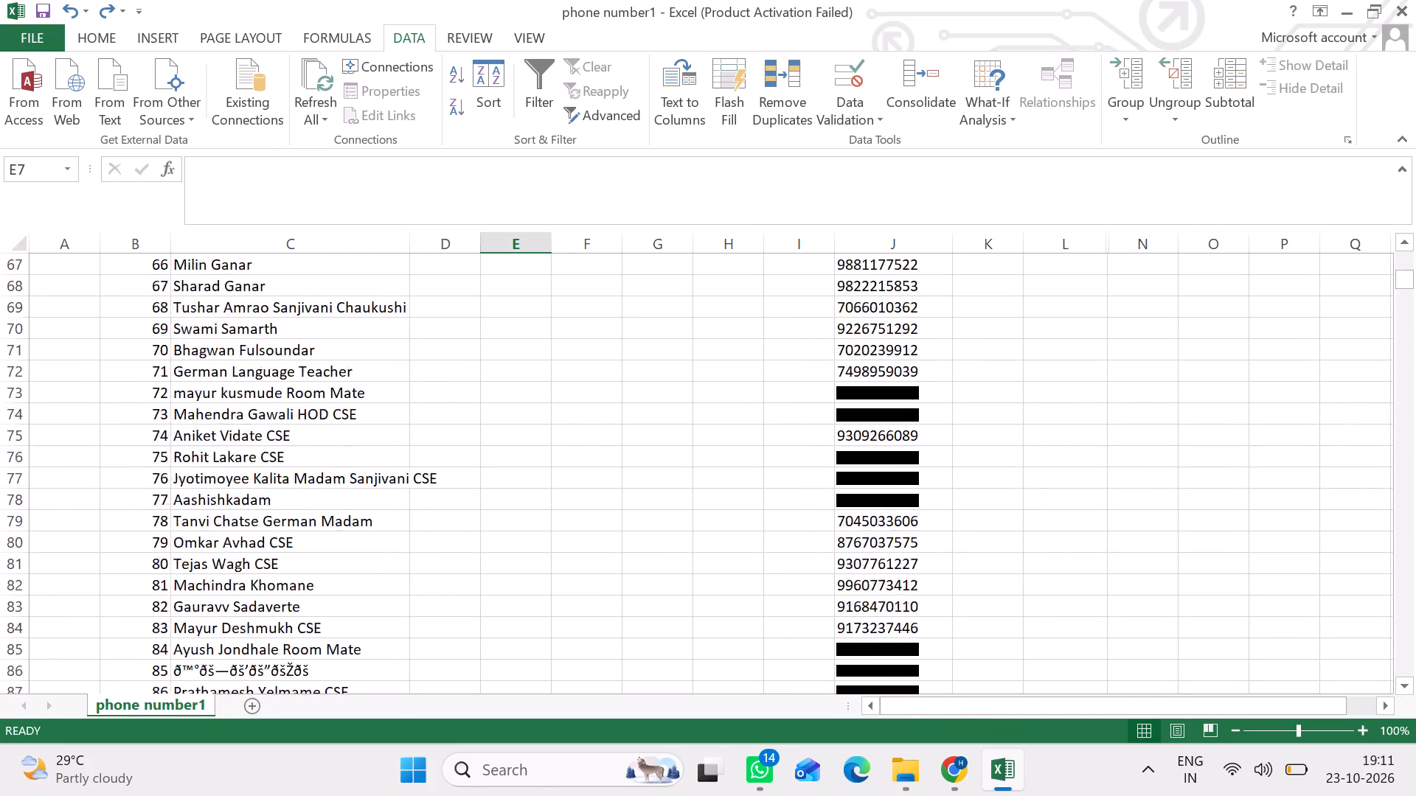
{"action": "scroll", "coordinate": [496, 396], "scroll_direction": "right", "scroll_amount": 1}
{"action": "scroll", "coordinate": [496, 396], "scroll_direction": "up", "scroll_amount": 3}
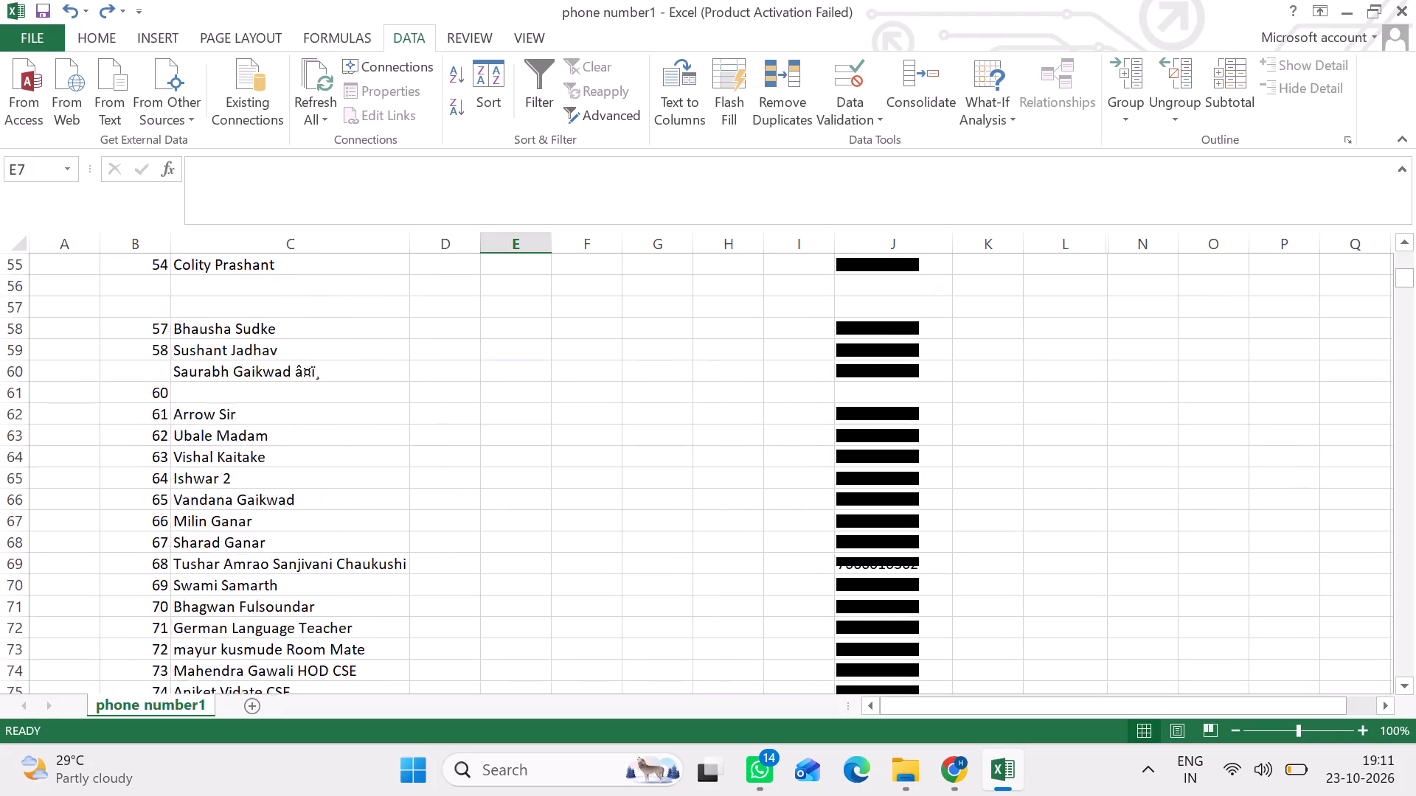
{"action": "scroll", "coordinate": [496, 396], "scroll_direction": "up", "scroll_amount": 2}
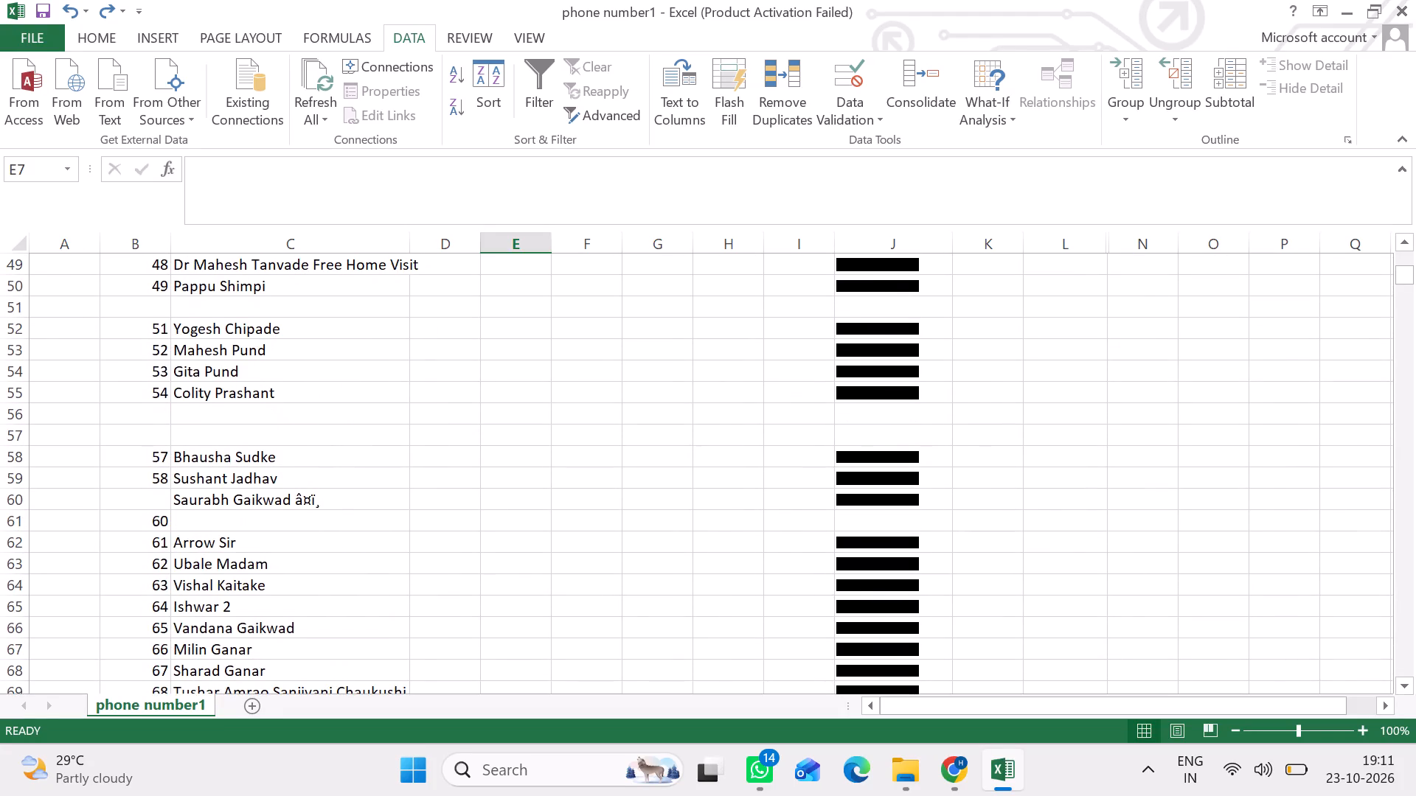
{"action": "left_click", "coordinate": [174, 522]}
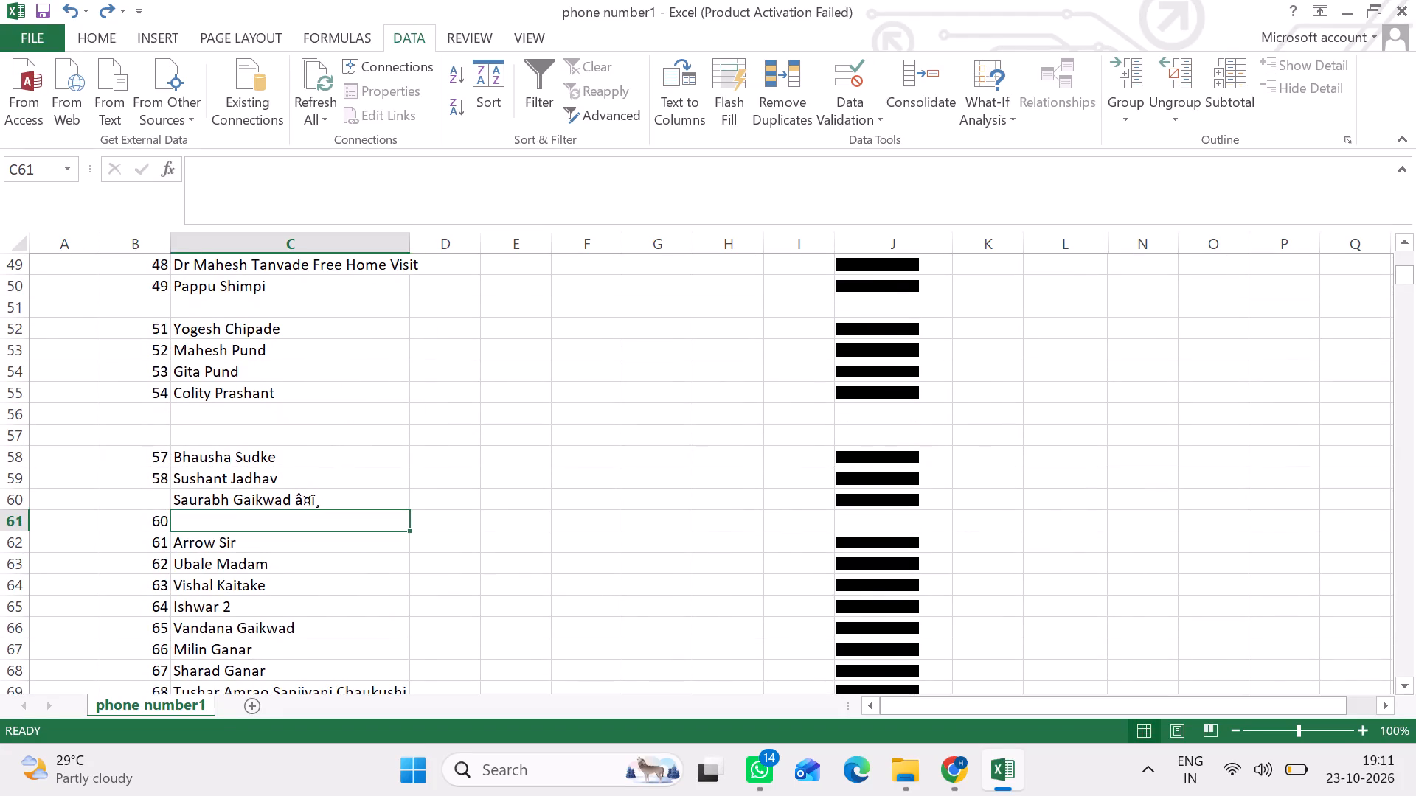
{"action": "left_click", "coordinate": [18, 525]}
{"action": "key", "text": "BackSpace"}
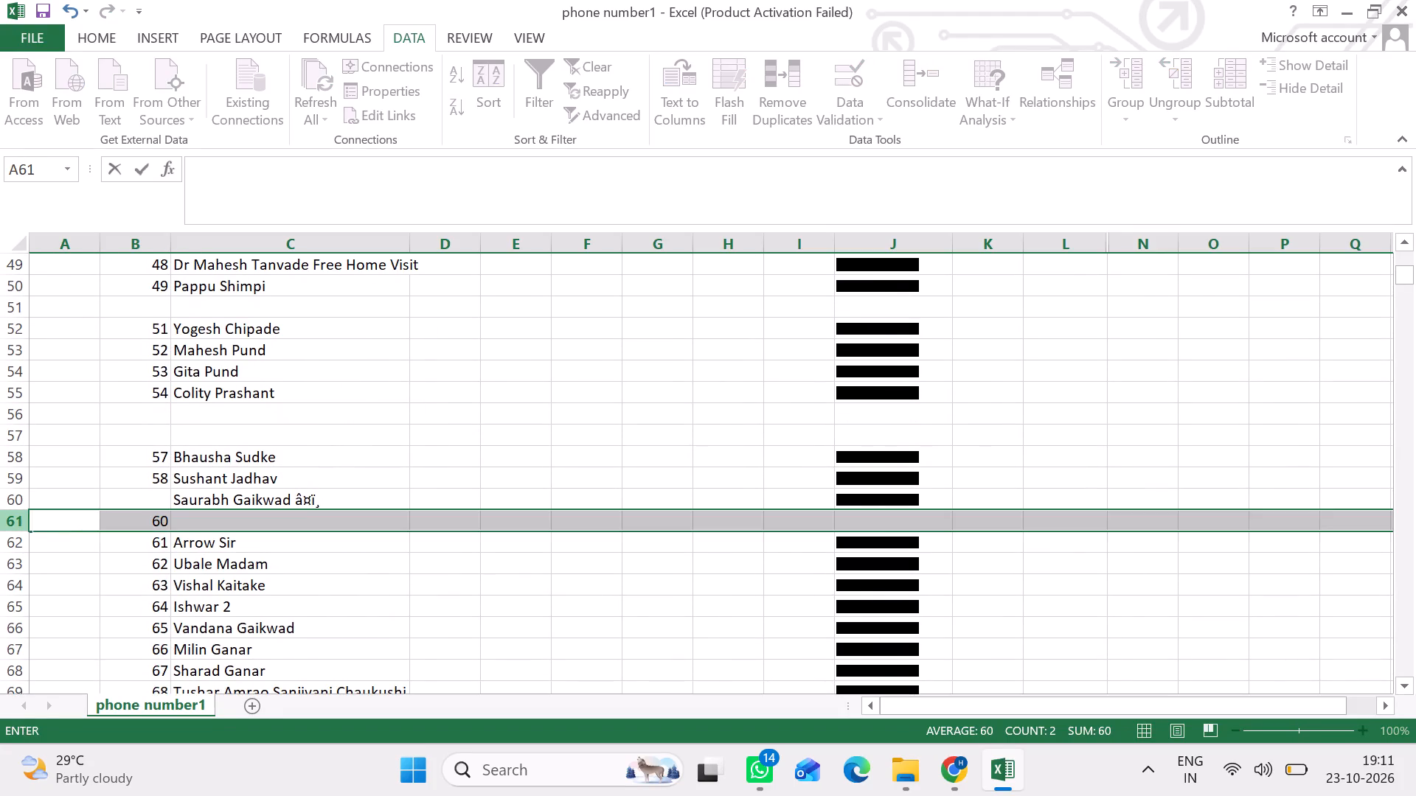
{"action": "key", "text": "Delete"}
{"action": "left_click", "coordinate": [18, 520]}
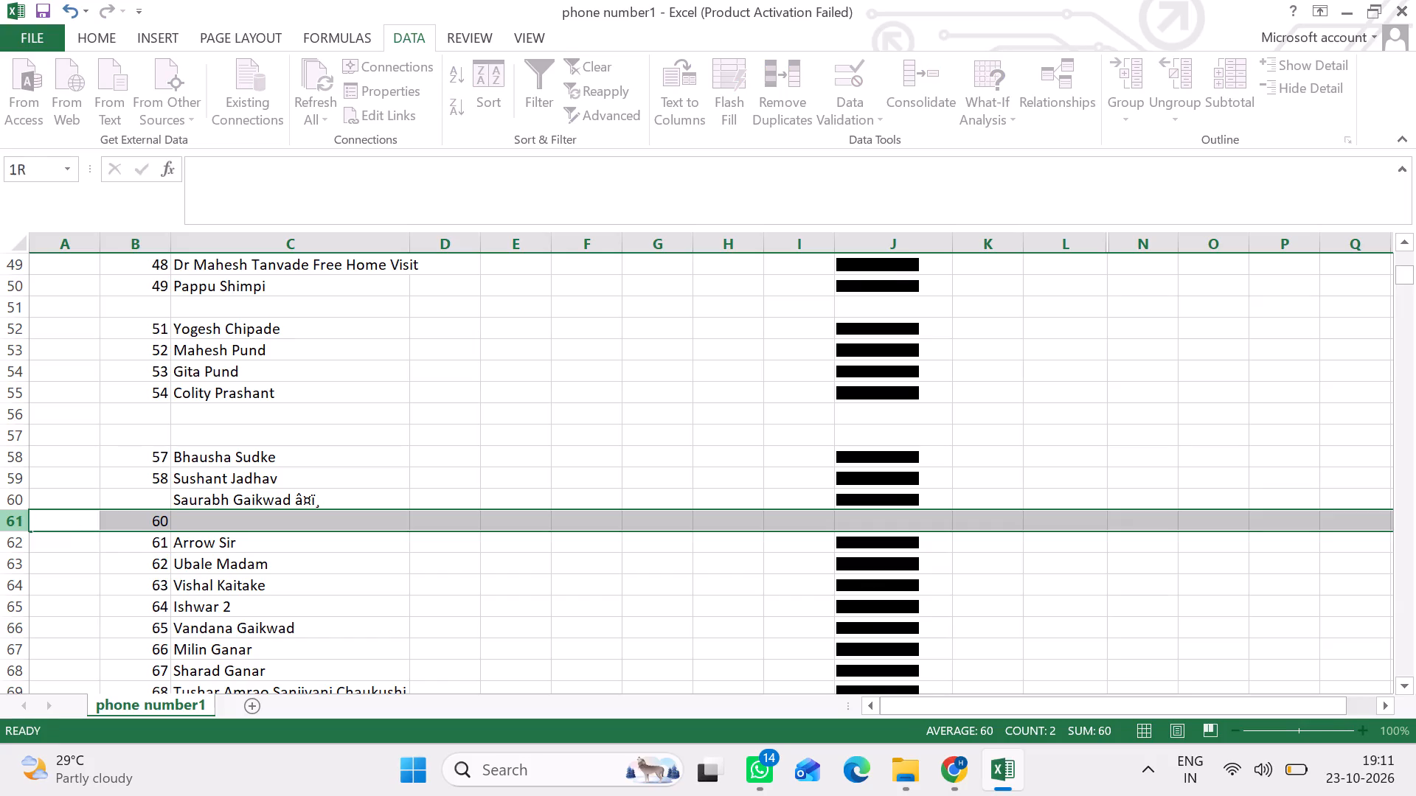
{"action": "key", "text": "Delete"}
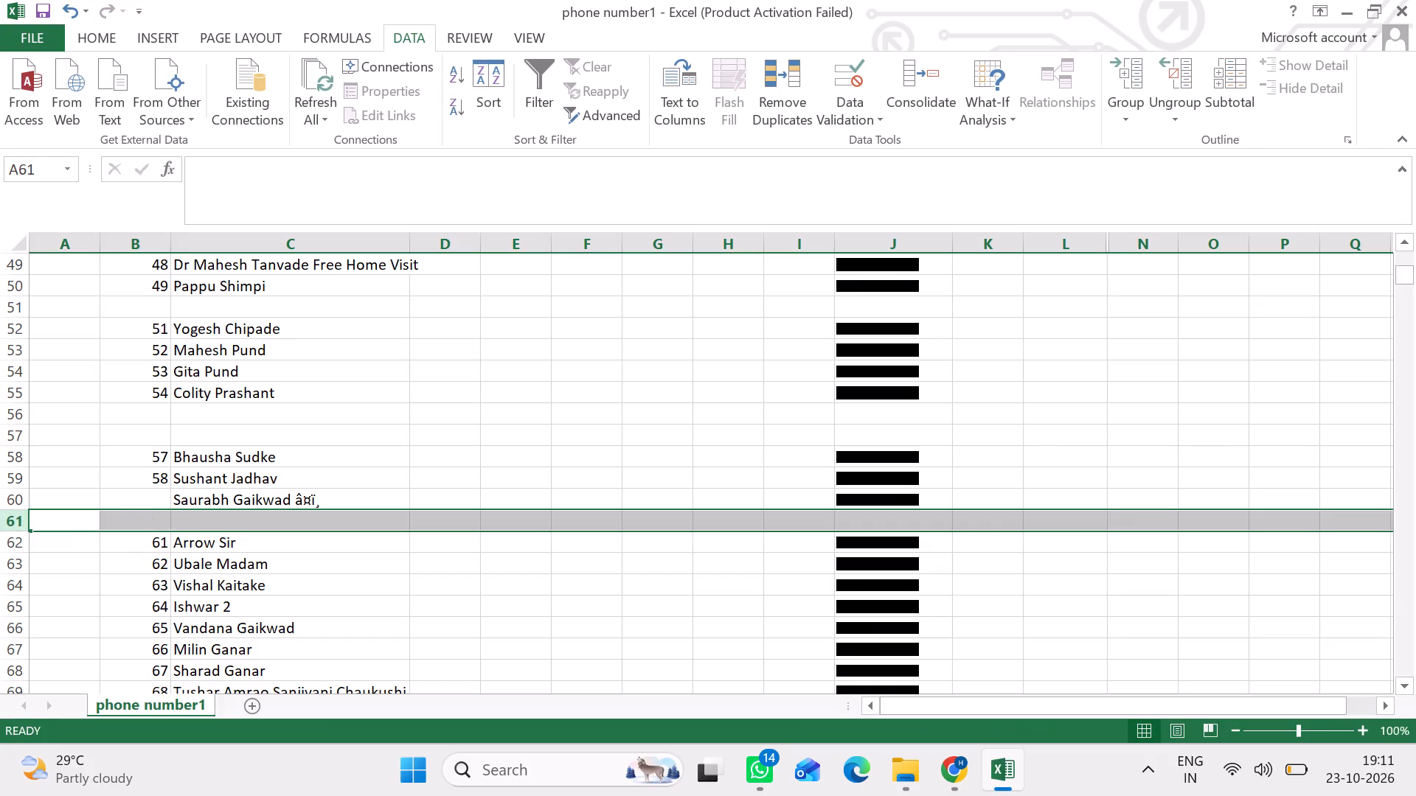
Look further down the contact list to around row 763 and examine the formula behind that row's blank mobile number.
{"action": "left_click", "coordinate": [120, 526]}
{"action": "scroll", "coordinate": [120, 526], "scroll_direction": "down", "scroll_amount": 16}
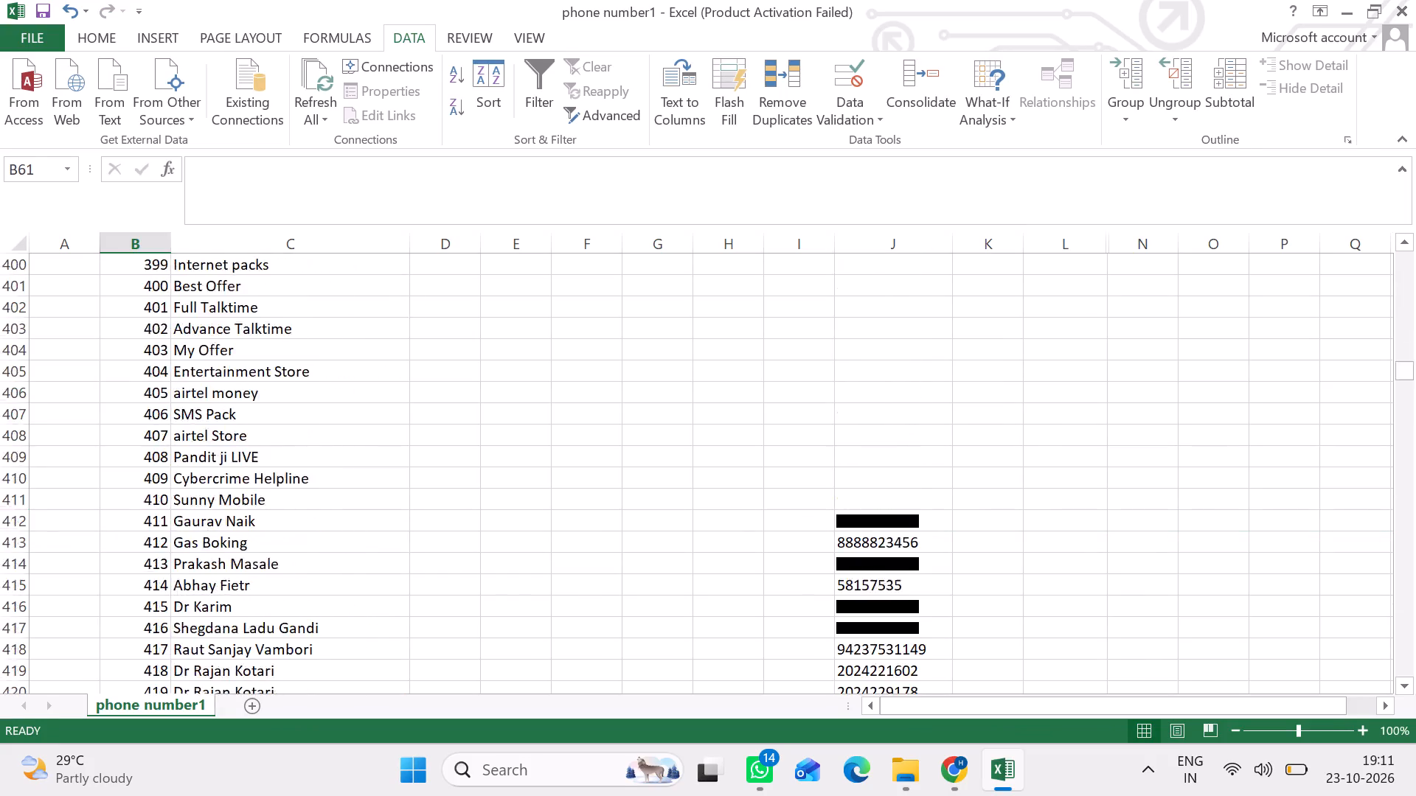
{"action": "scroll", "coordinate": [120, 526], "scroll_direction": "down", "scroll_amount": 14}
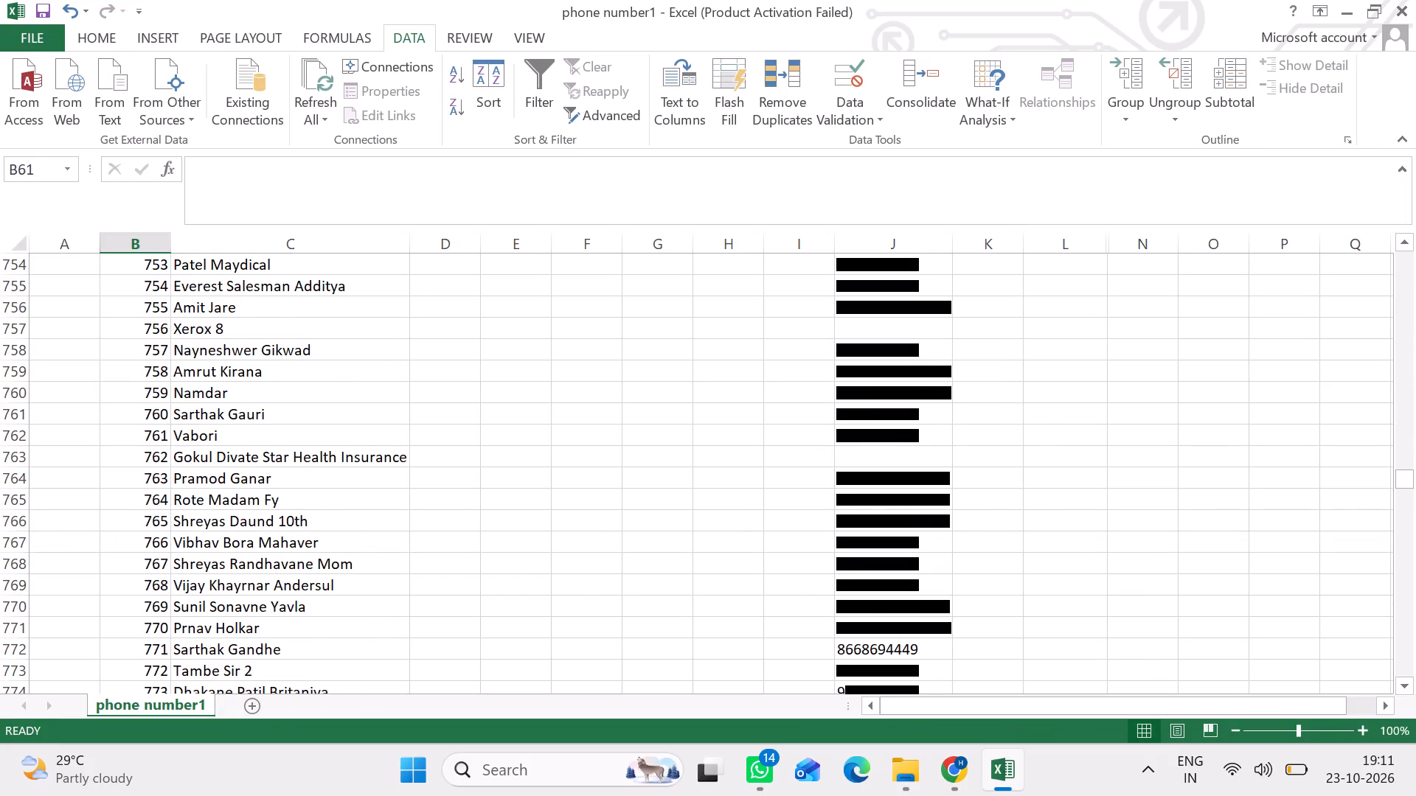
{"action": "left_click", "coordinate": [176, 436]}
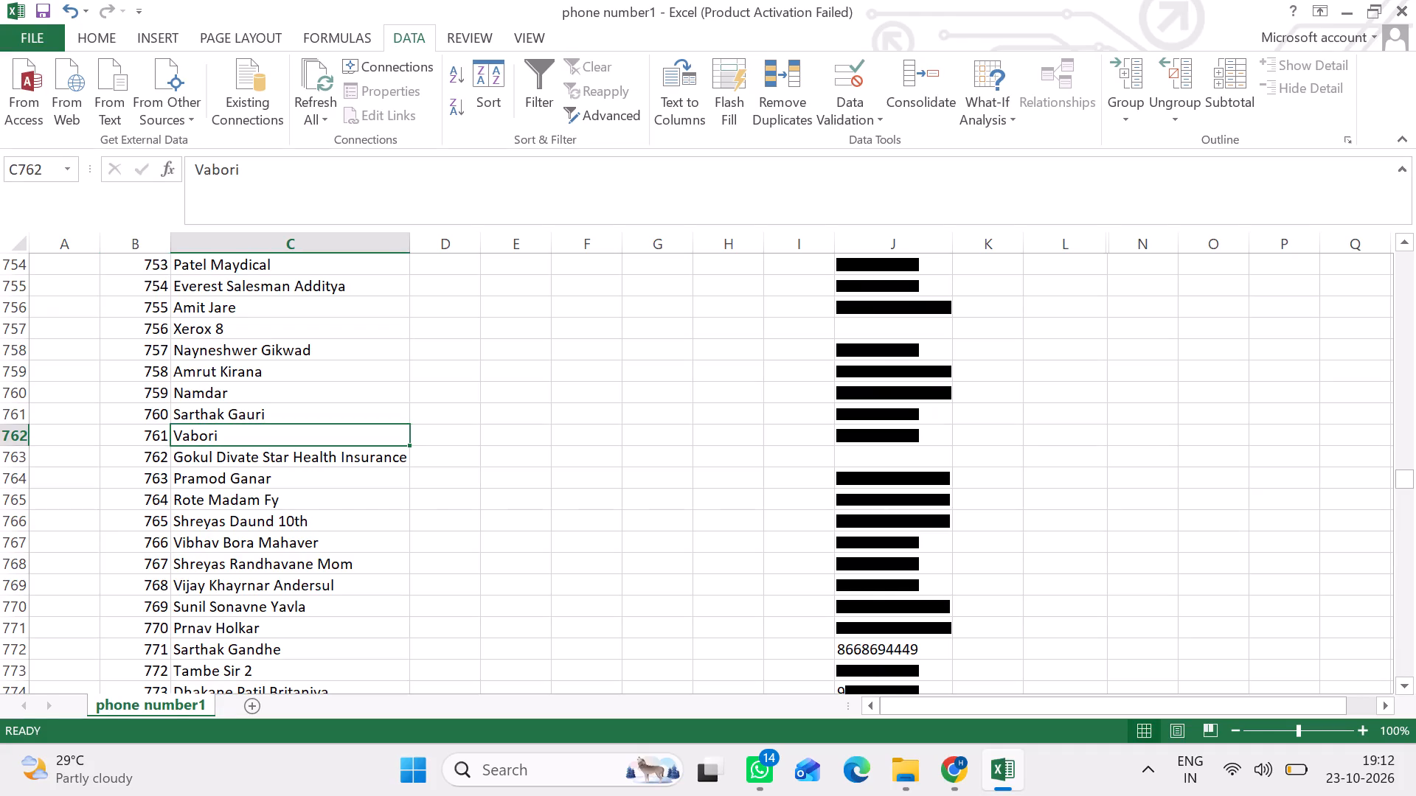
{"action": "left_click", "coordinate": [872, 458]}
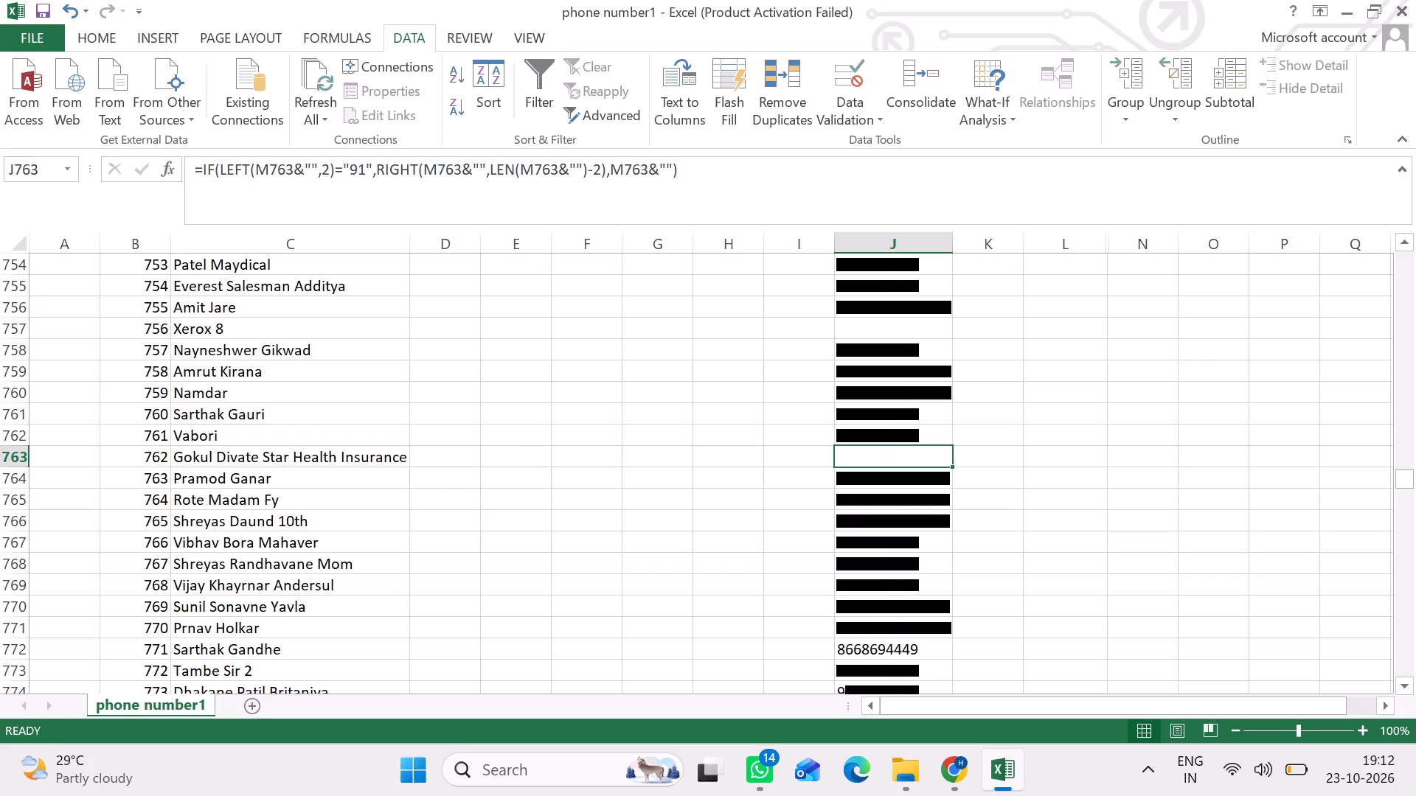
Change the prefix tested in the mobile number formula of cell J756 to "+91", removing any stray cell reference.
{"action": "left_click", "coordinate": [863, 315]}
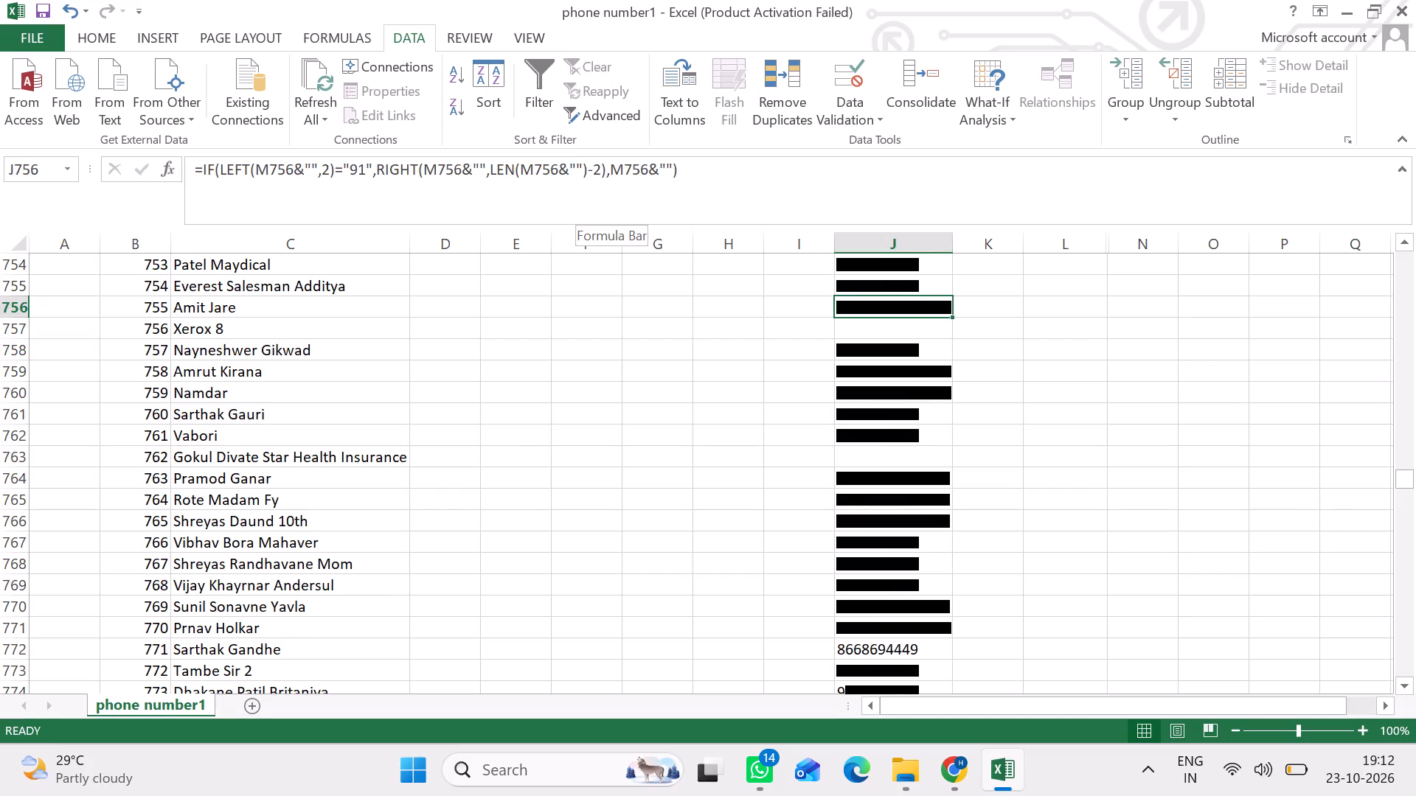
{"action": "left_click", "coordinate": [352, 172]}
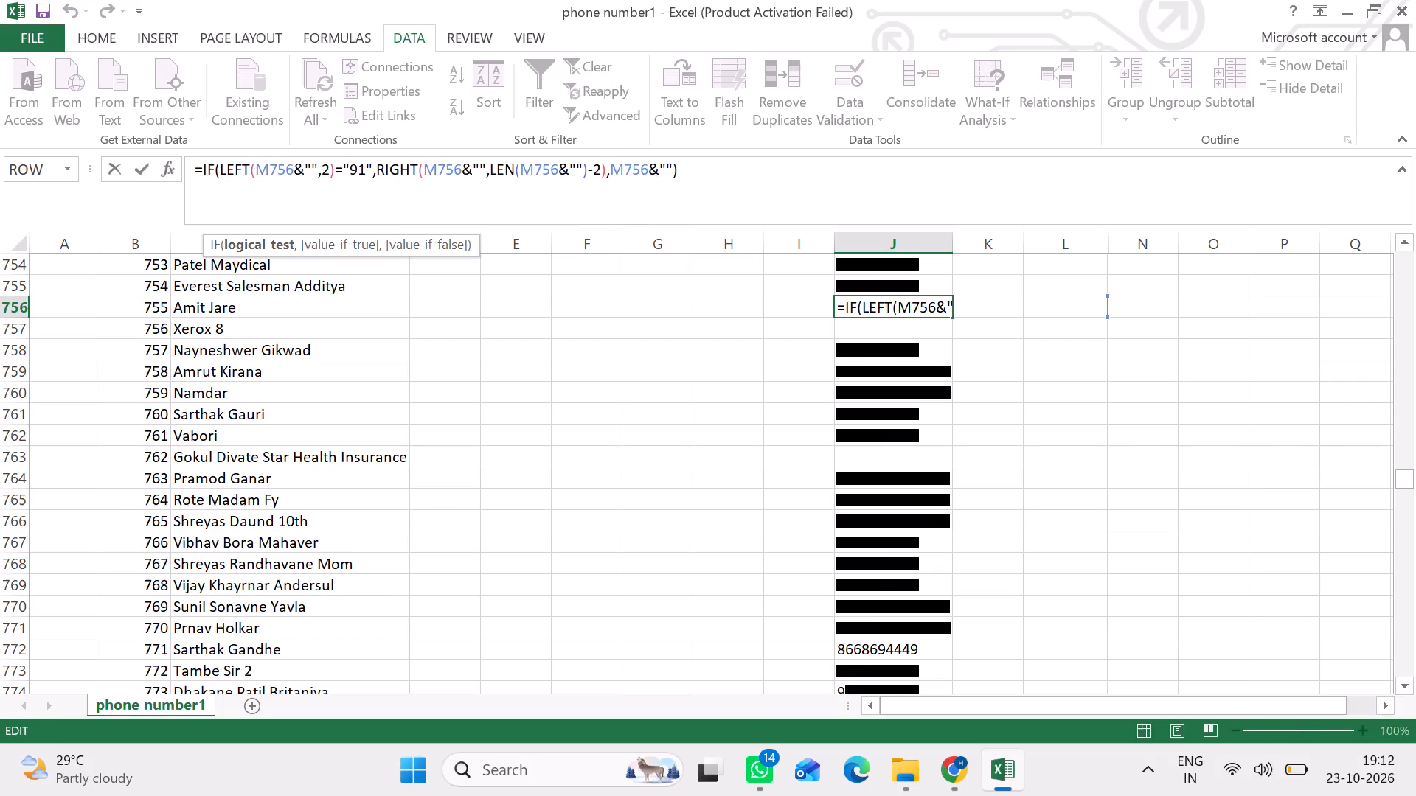
{"action": "key", "text": "shift+plus"}
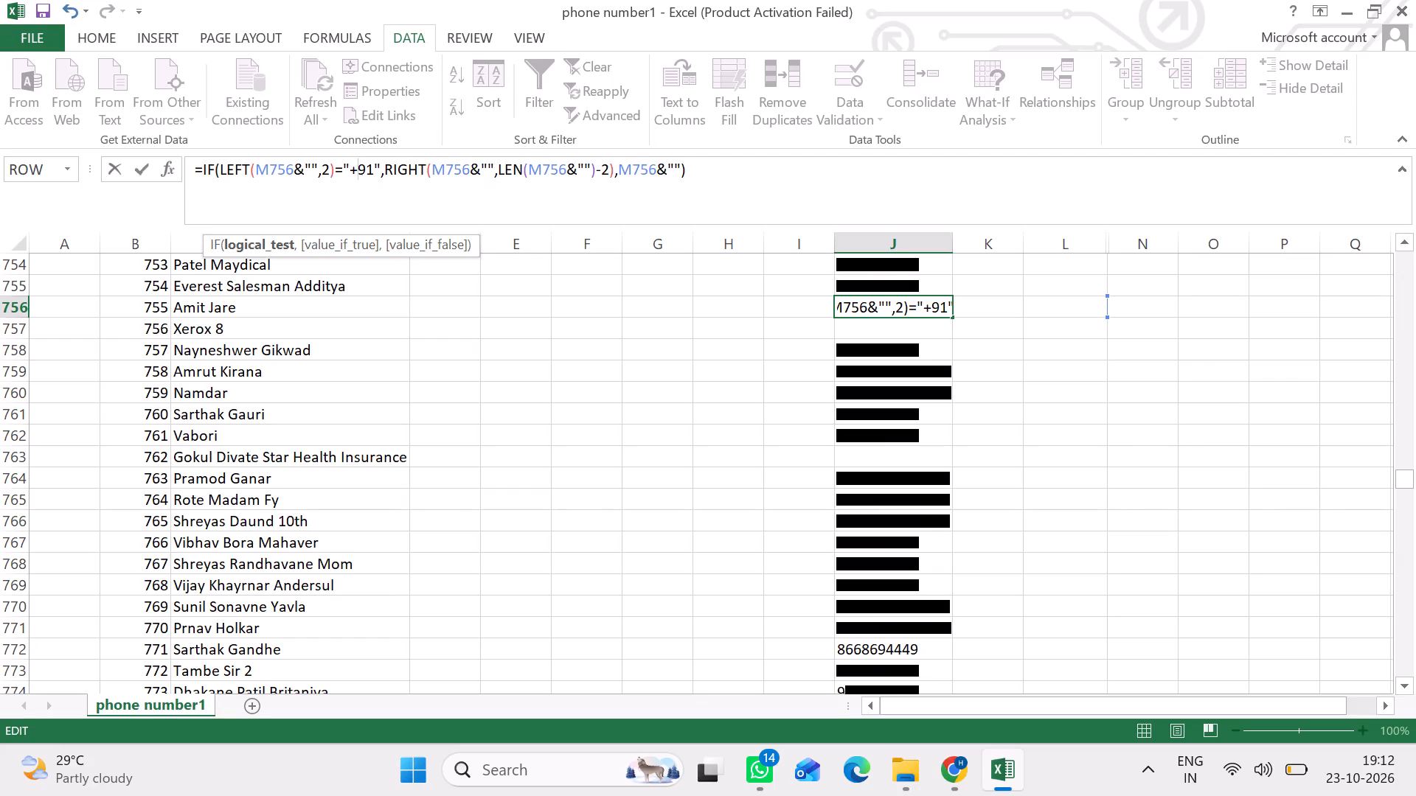
{"action": "scroll", "coordinate": [865, 324], "scroll_direction": "up", "scroll_amount": 9}
{"action": "left_click", "coordinate": [969, 327]}
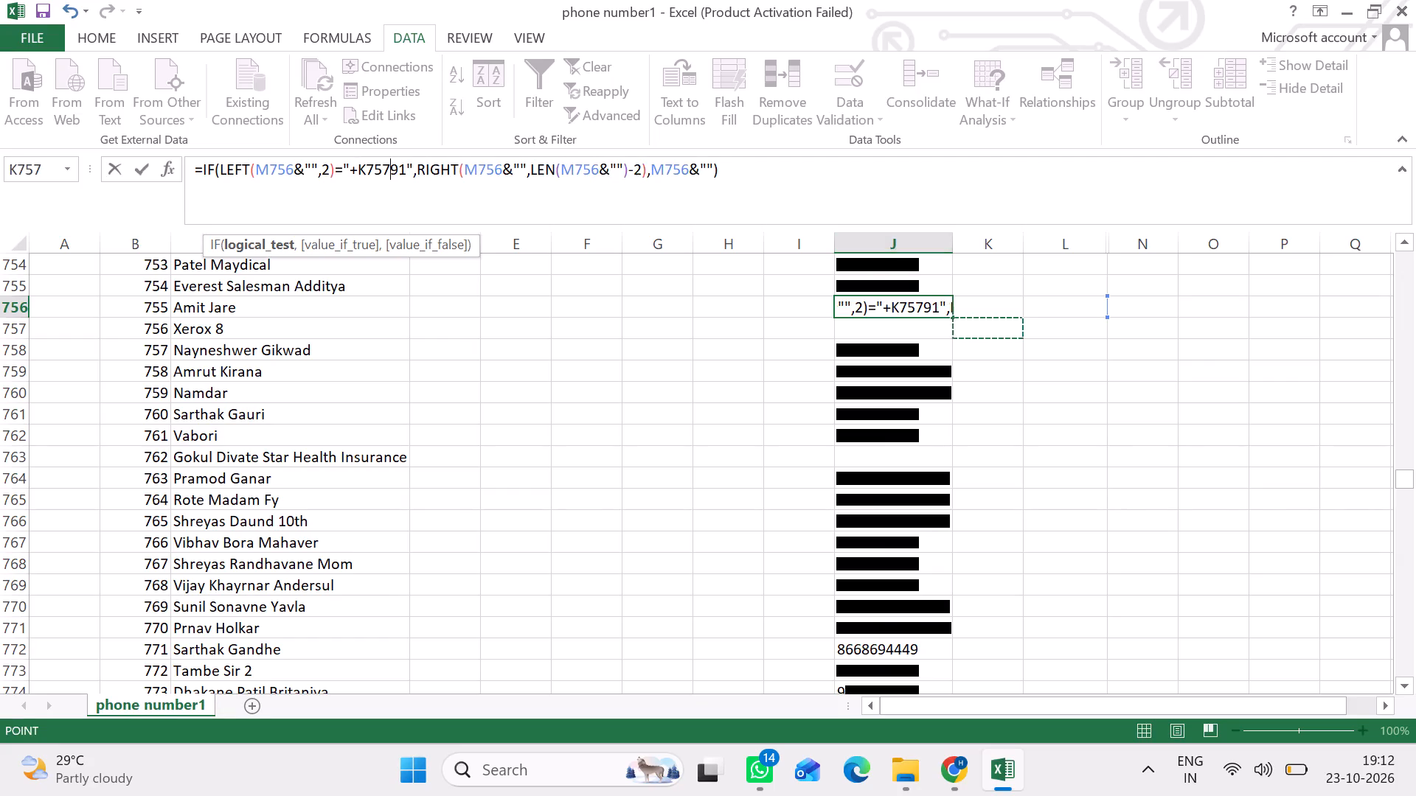
{"action": "key", "text": "ctrl+z"}
{"action": "key", "text": "ctrl+z"}
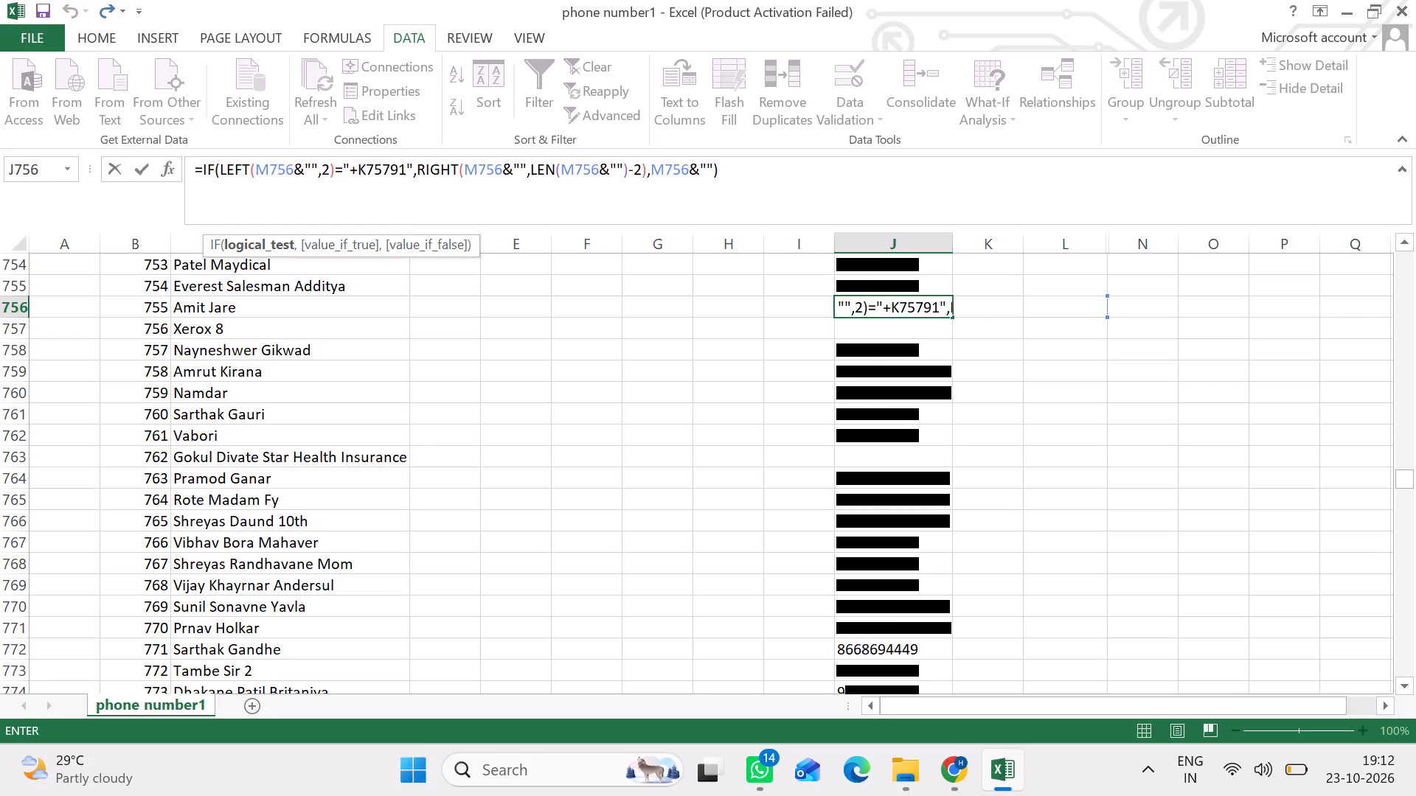
{"action": "key", "text": "ctrl+z"}
{"action": "key", "text": "ctrl+z"}
{"action": "key", "text": "ctrl+z"}
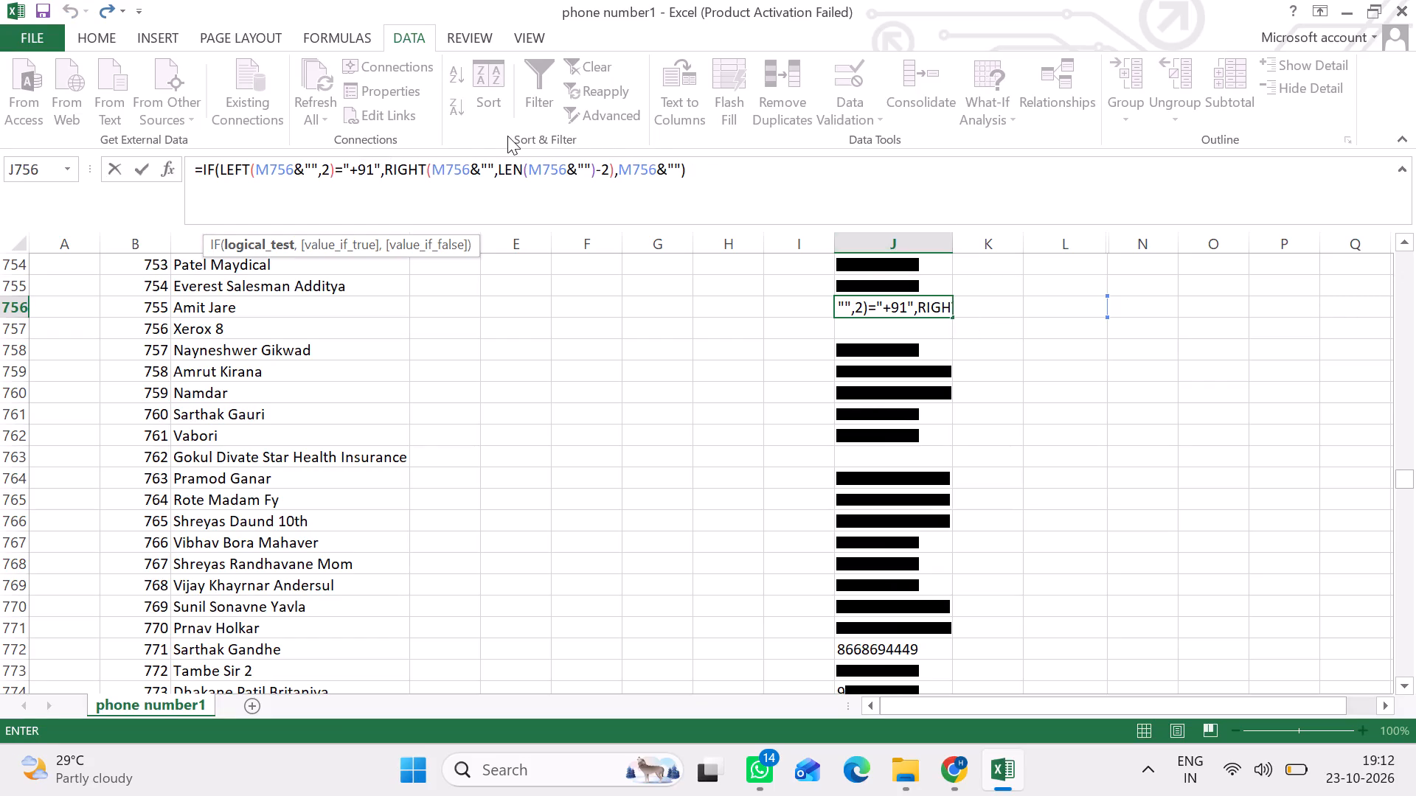
{"action": "left_click", "coordinate": [699, 166]}
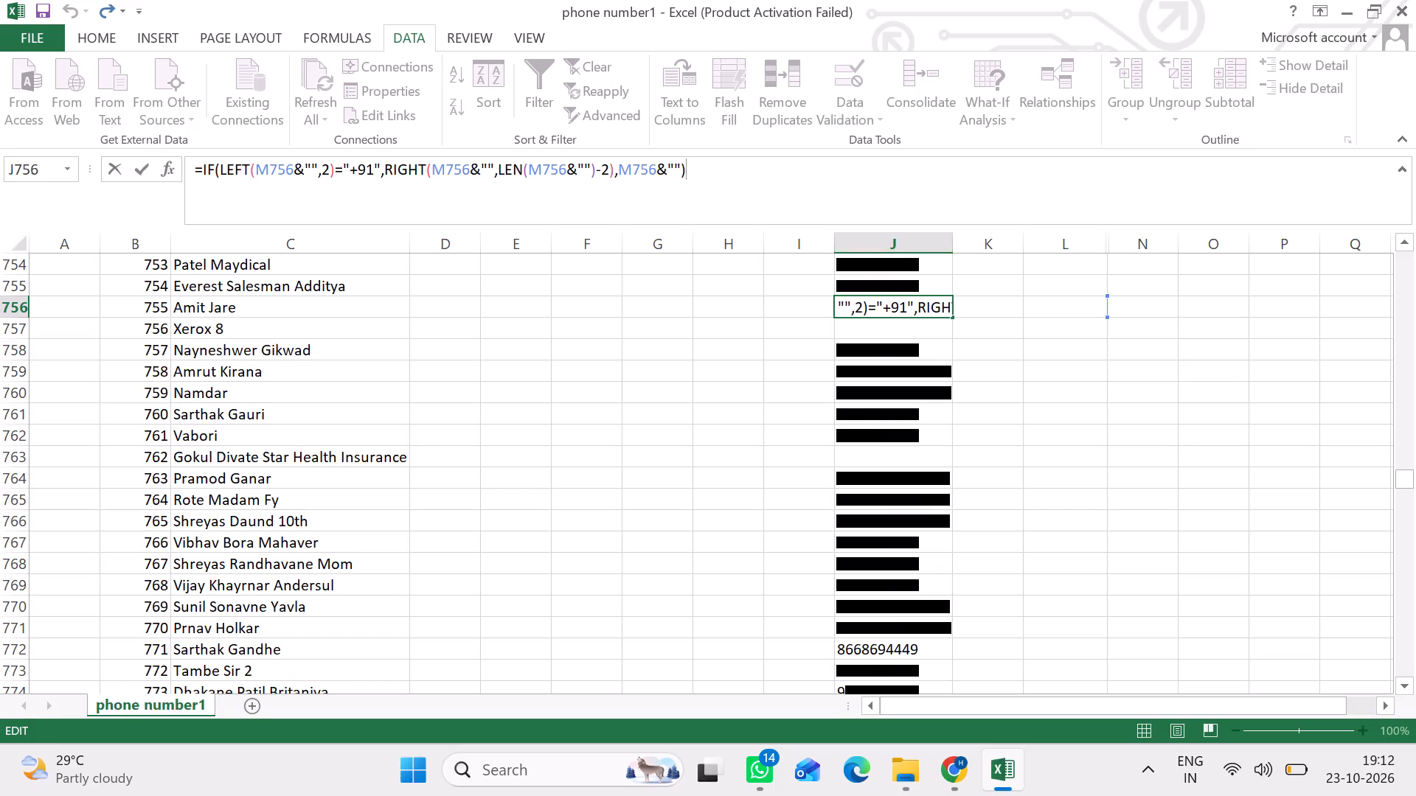
{"action": "left_click", "coordinate": [979, 310]}
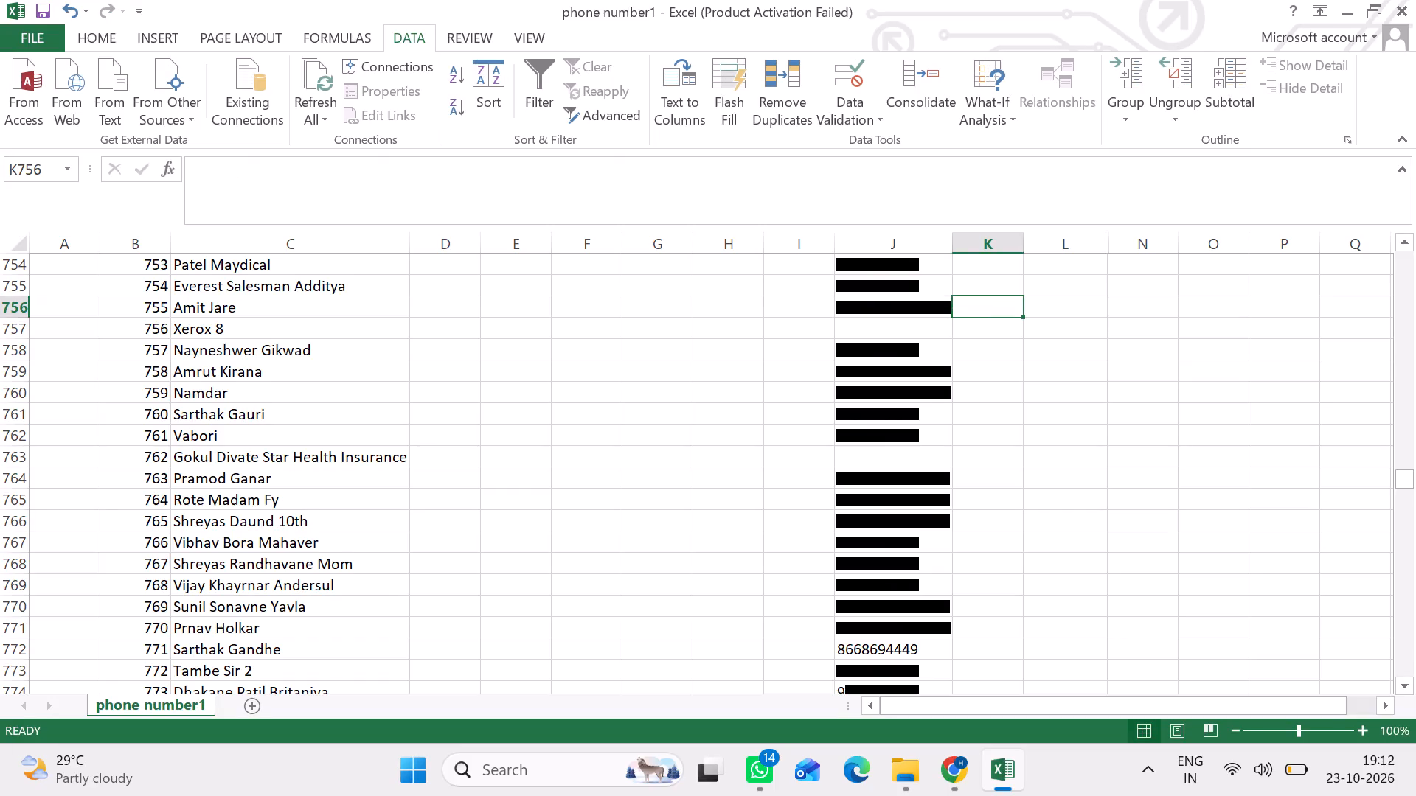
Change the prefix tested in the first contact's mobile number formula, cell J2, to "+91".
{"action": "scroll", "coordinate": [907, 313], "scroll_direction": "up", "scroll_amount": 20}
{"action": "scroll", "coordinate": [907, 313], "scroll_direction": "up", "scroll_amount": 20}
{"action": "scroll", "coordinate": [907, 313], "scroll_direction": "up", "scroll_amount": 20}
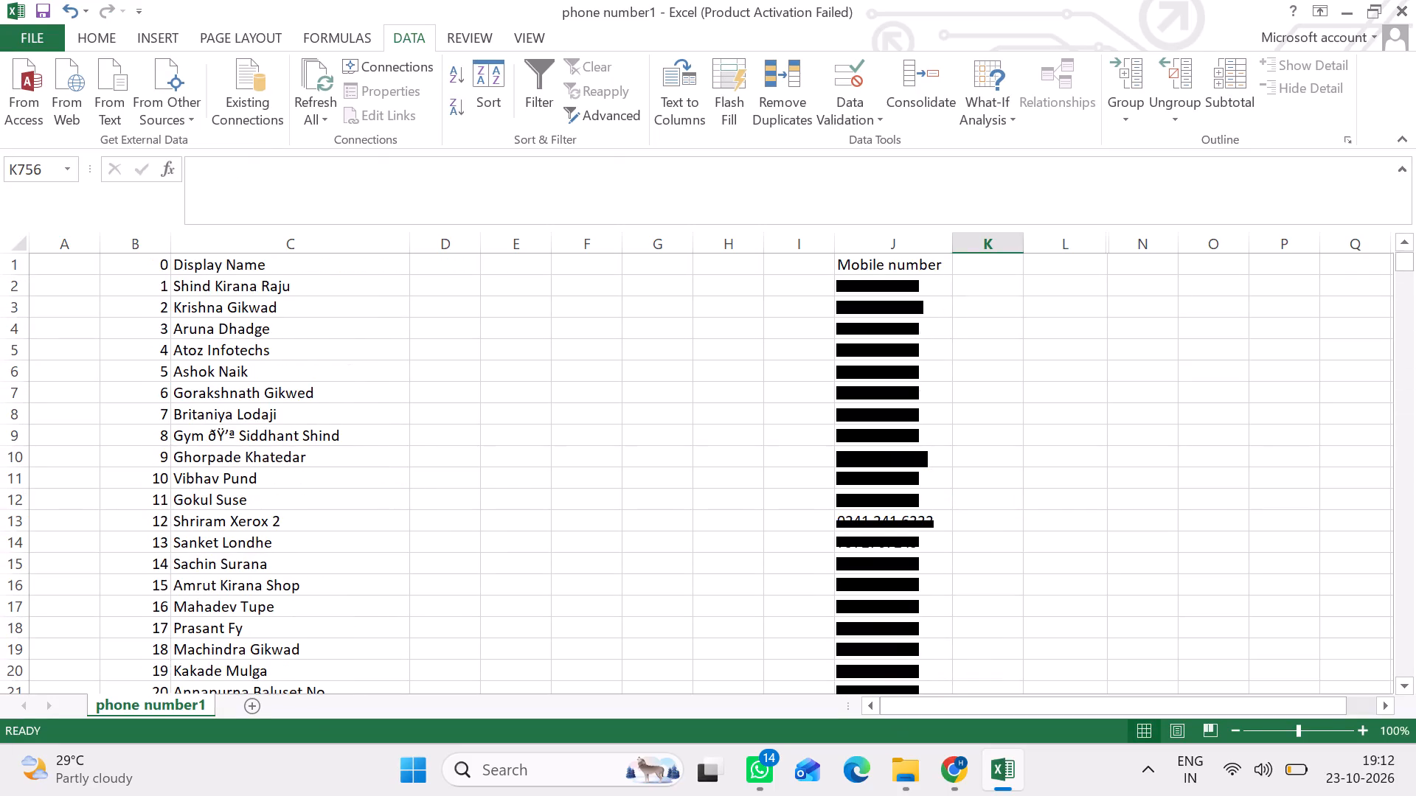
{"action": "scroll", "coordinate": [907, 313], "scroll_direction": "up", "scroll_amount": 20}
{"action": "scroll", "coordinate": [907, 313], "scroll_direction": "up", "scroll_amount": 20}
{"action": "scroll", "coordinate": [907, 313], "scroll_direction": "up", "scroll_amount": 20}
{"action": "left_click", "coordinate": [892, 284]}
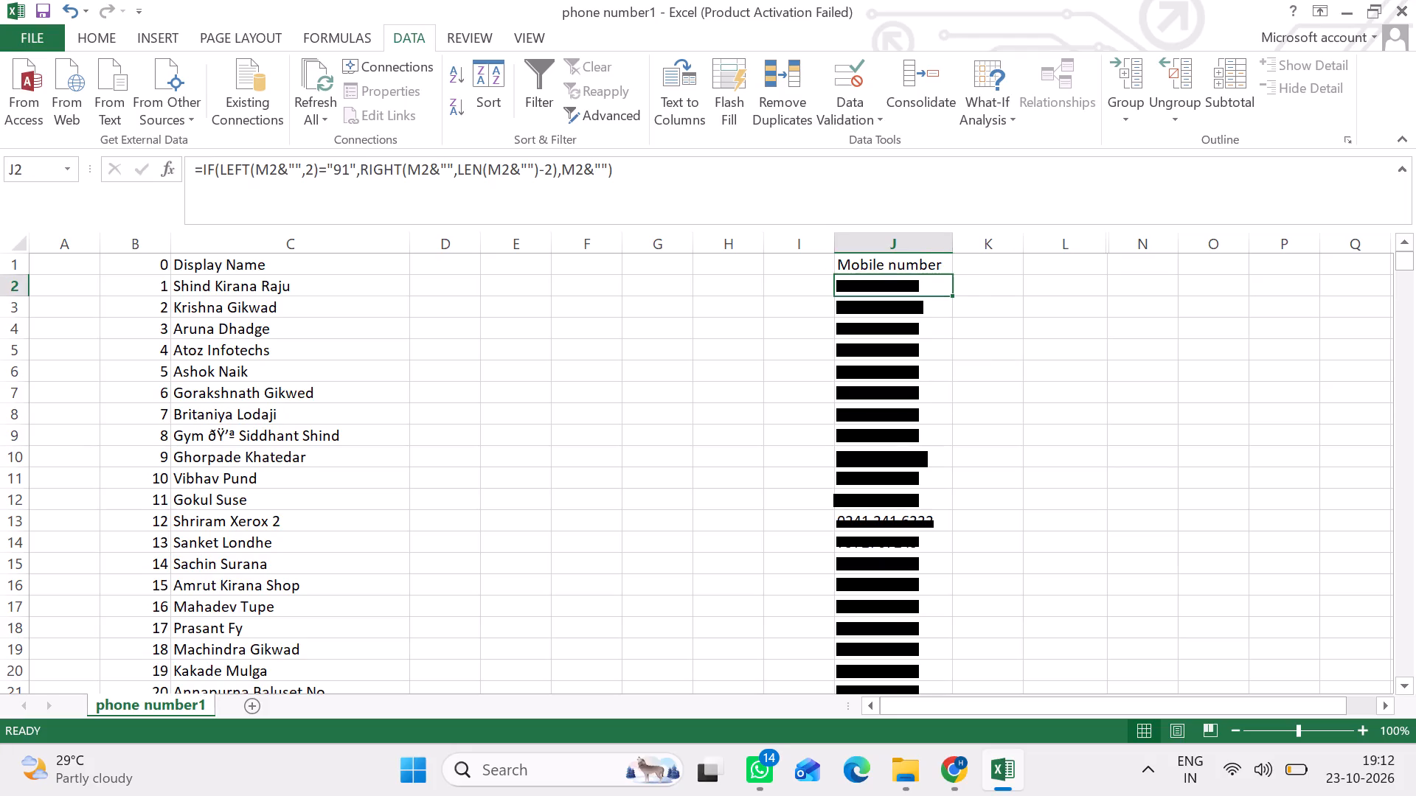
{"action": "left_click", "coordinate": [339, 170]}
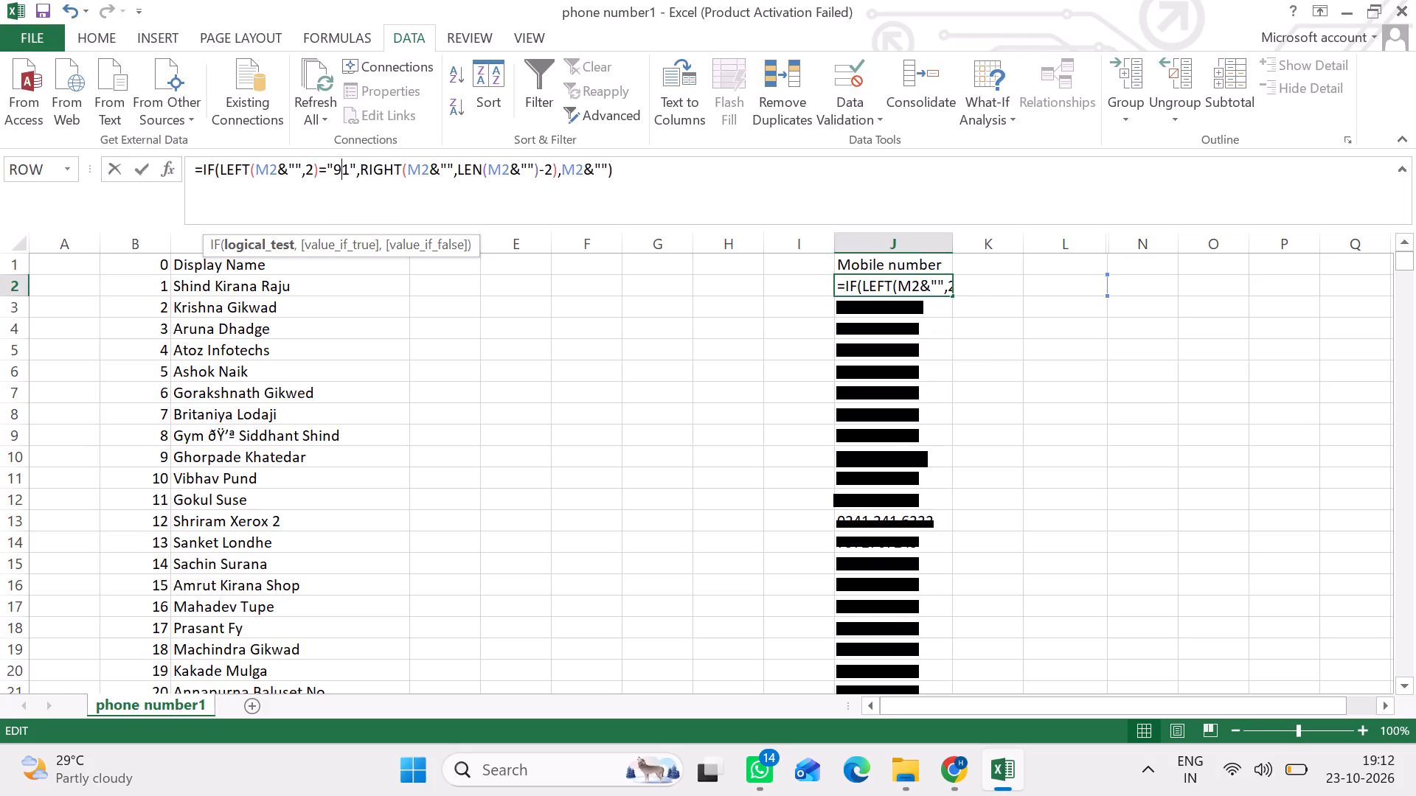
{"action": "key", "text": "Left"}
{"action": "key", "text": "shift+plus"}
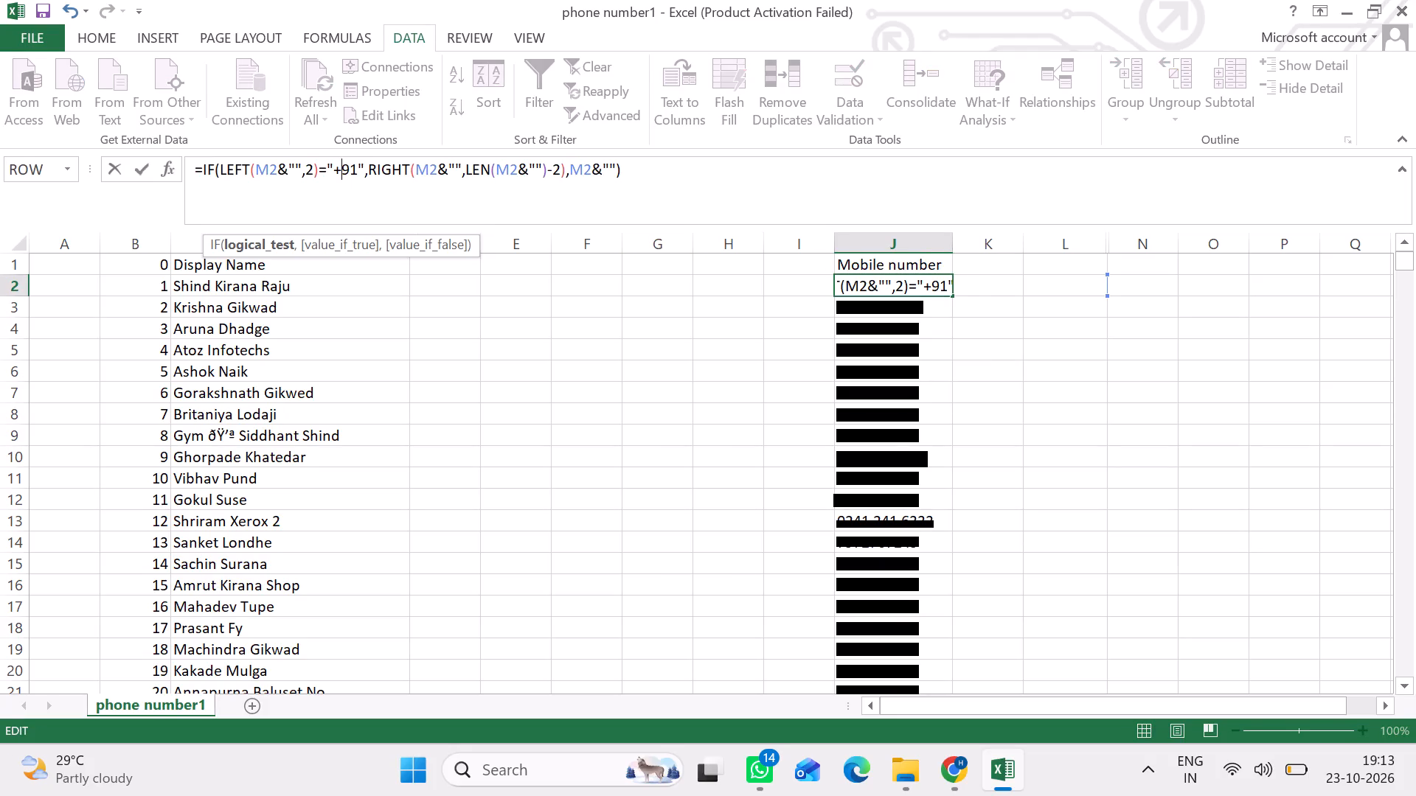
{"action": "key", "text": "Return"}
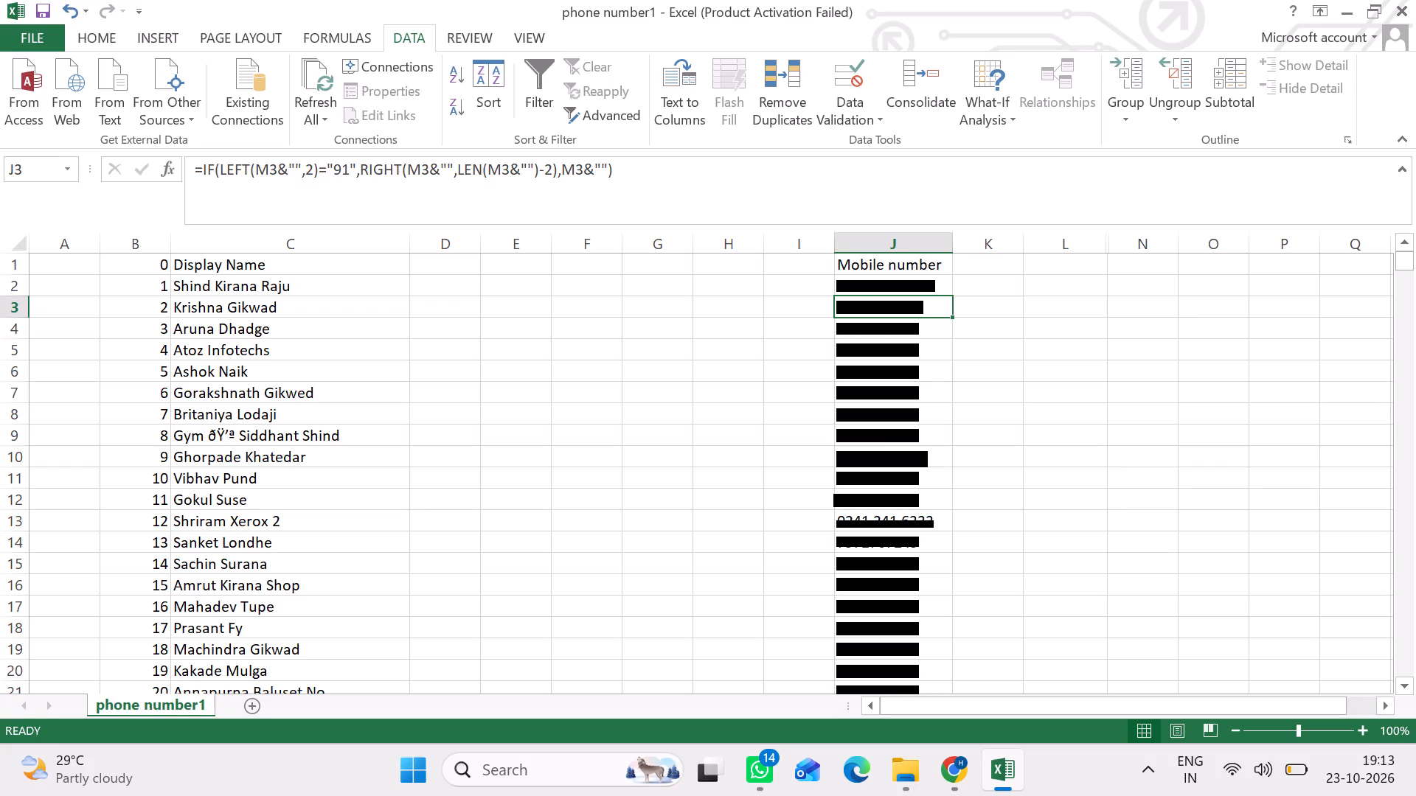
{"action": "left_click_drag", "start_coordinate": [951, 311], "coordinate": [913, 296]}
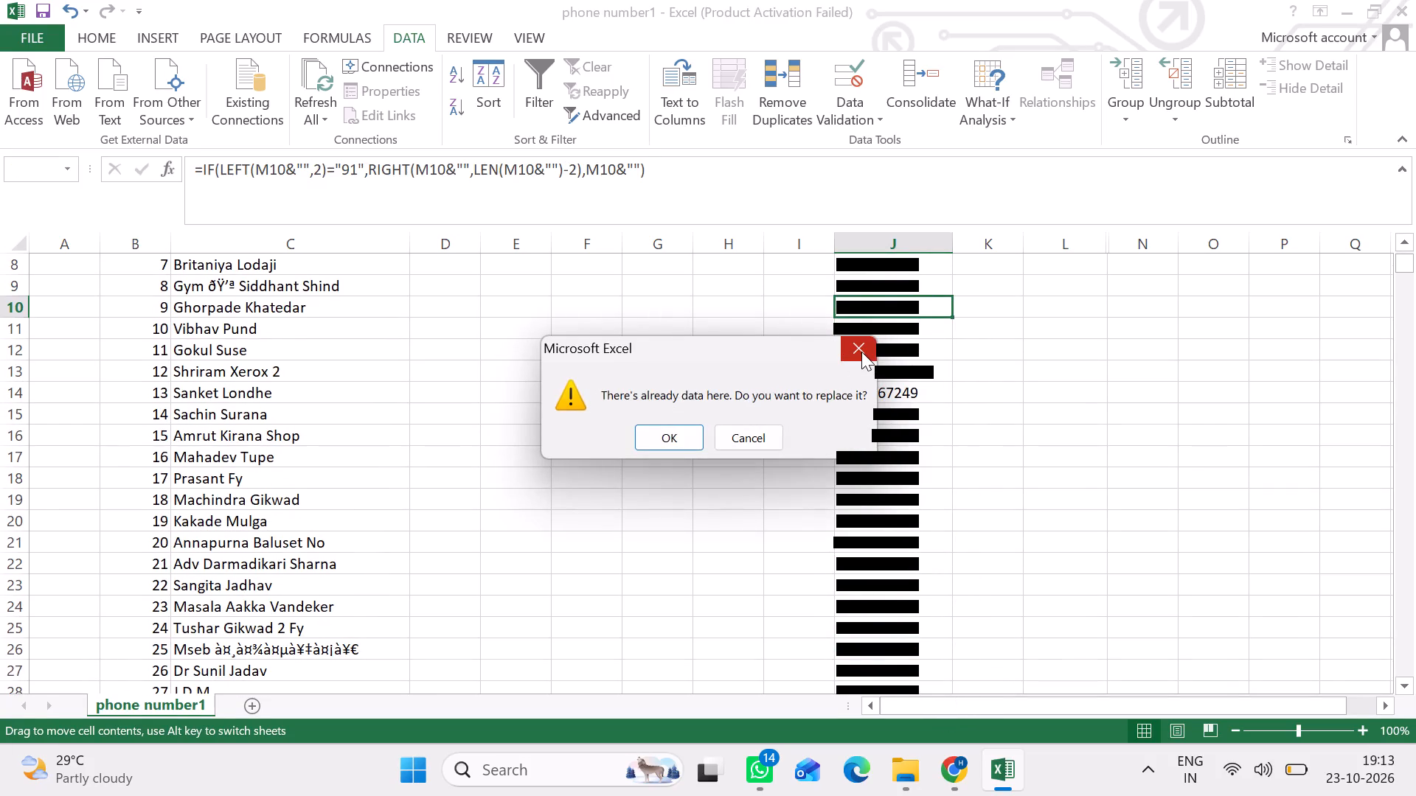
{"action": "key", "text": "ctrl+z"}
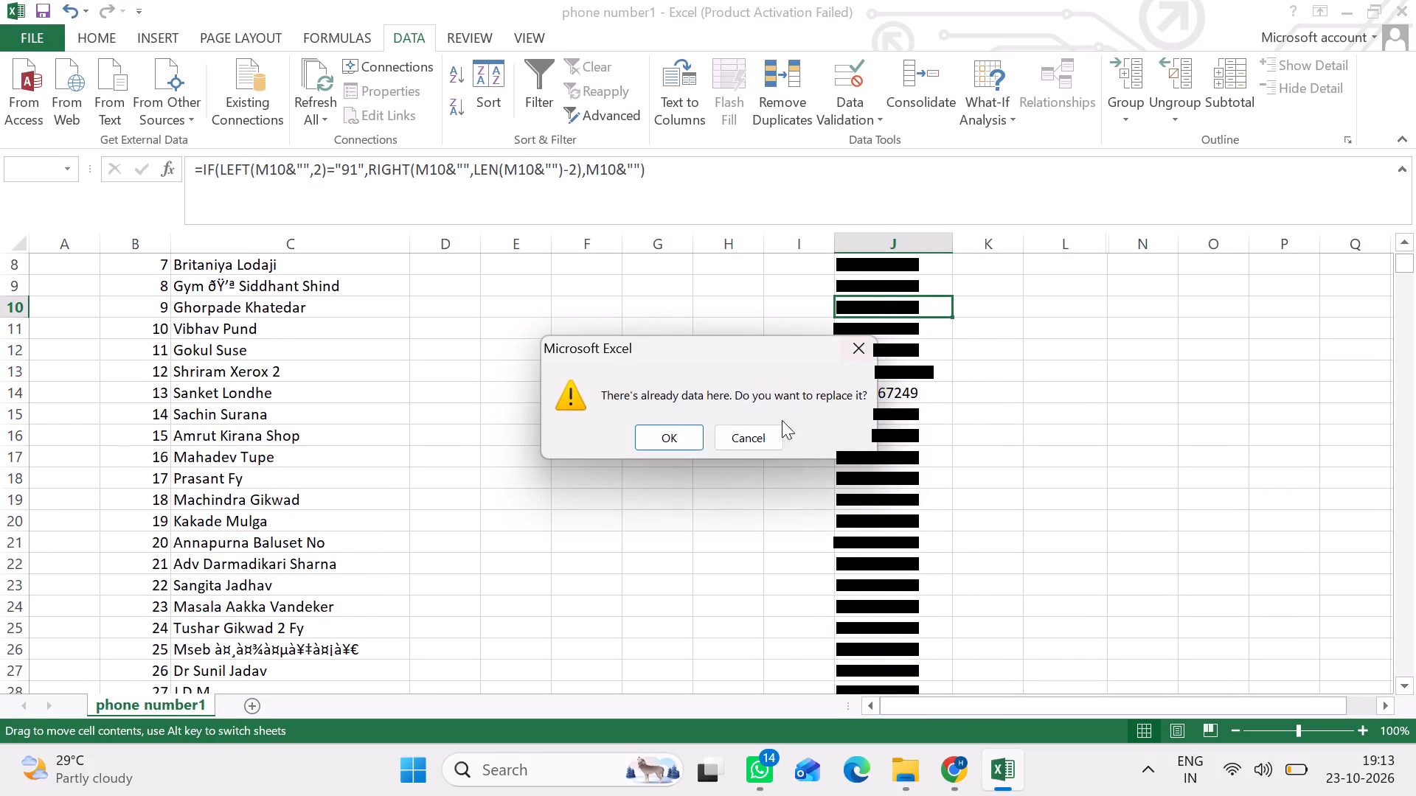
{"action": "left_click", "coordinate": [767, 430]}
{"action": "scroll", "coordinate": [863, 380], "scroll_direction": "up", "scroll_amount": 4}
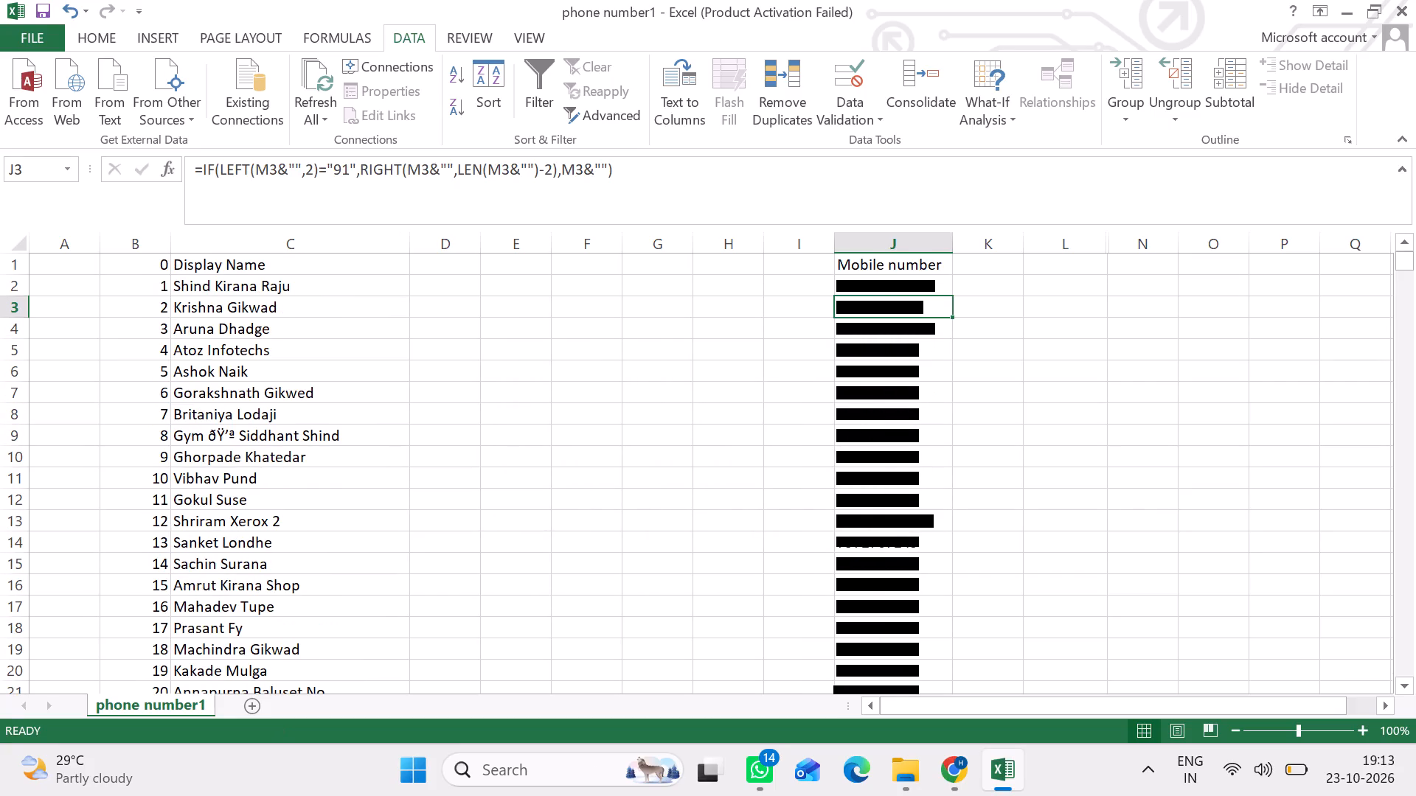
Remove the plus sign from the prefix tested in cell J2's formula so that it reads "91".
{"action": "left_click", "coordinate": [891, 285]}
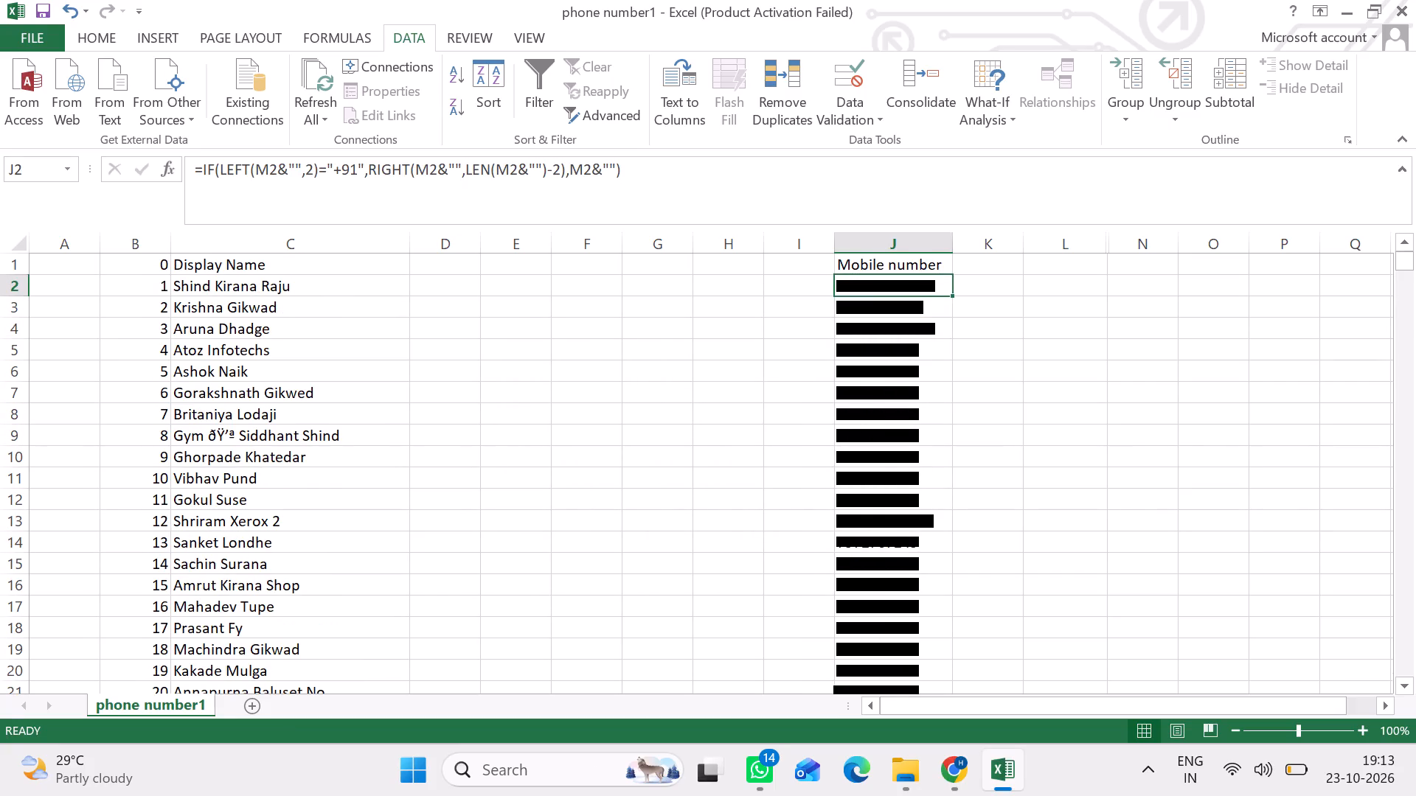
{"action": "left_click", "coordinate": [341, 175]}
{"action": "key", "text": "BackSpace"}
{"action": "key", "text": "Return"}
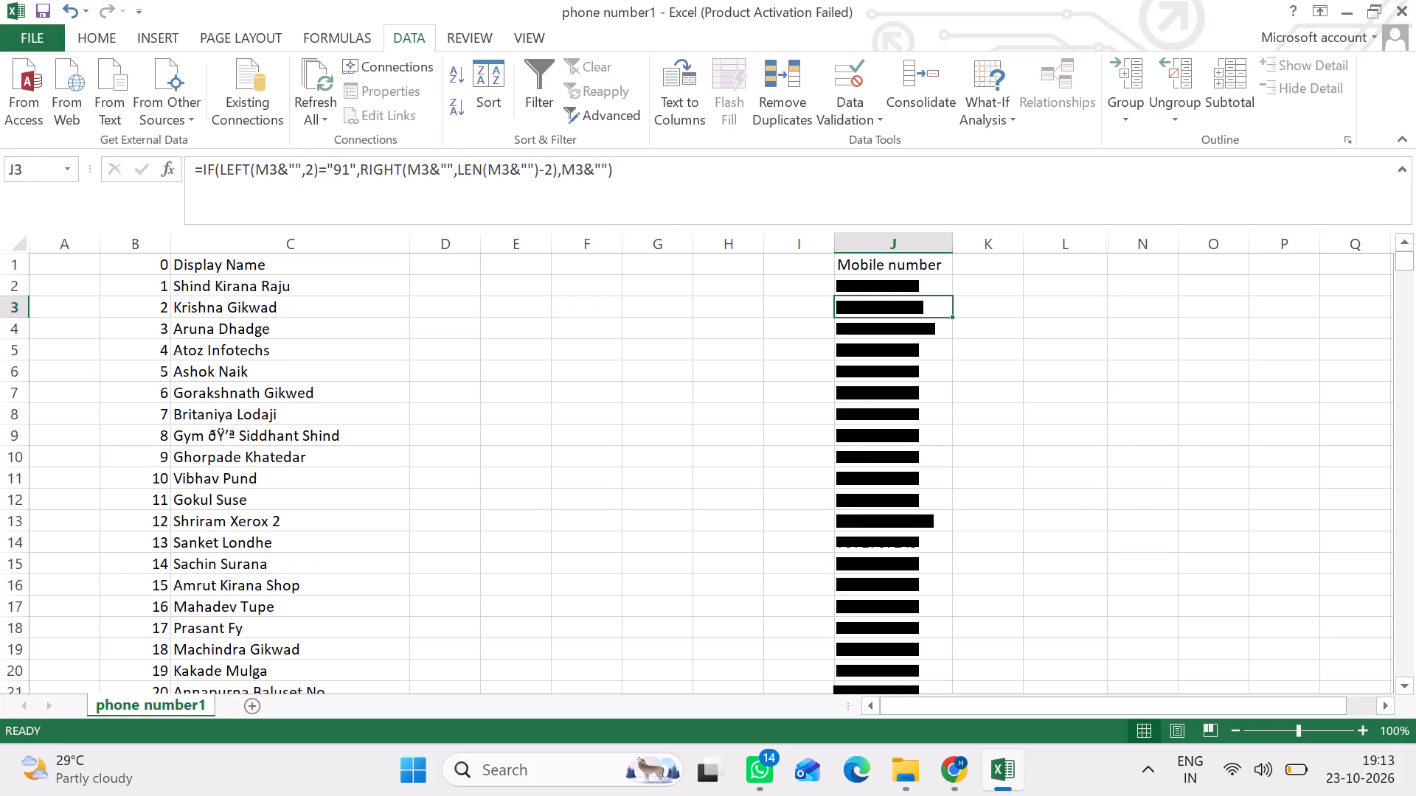
Change the prefix tested in cell J2's formula to "+91 ", with a plus sign and a trailing space.
{"action": "left_click", "coordinate": [1029, 324]}
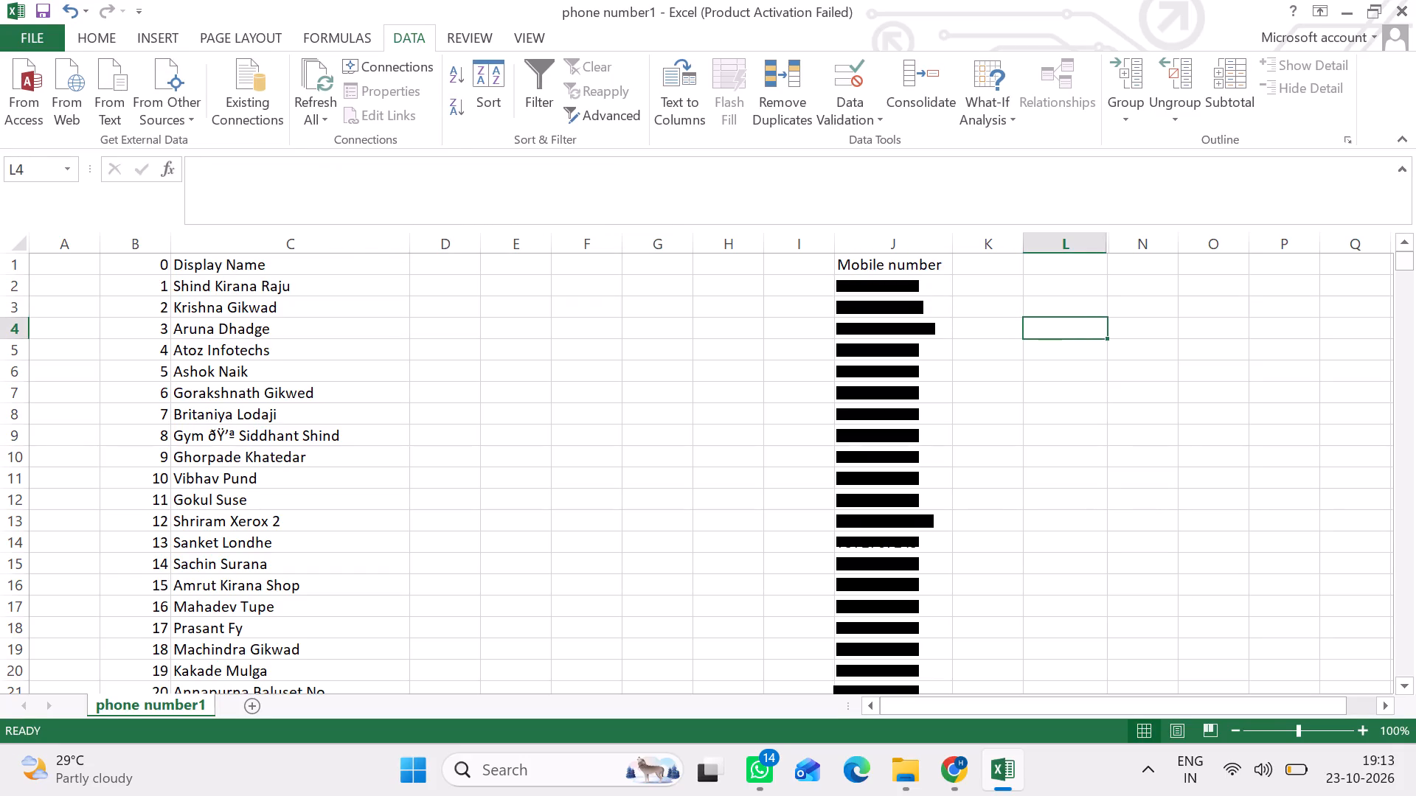
{"action": "left_click", "coordinate": [898, 286]}
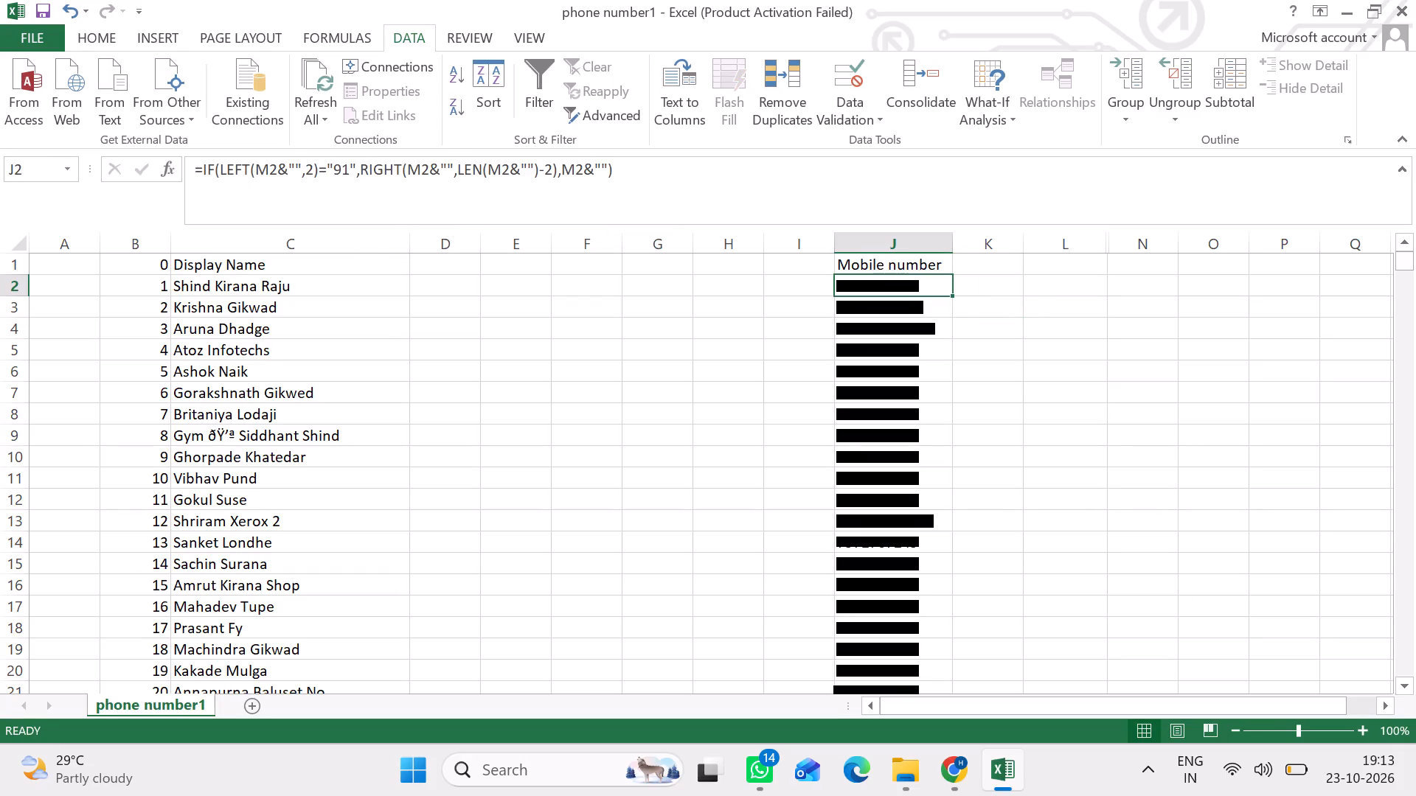
{"action": "left_click", "coordinate": [335, 167]}
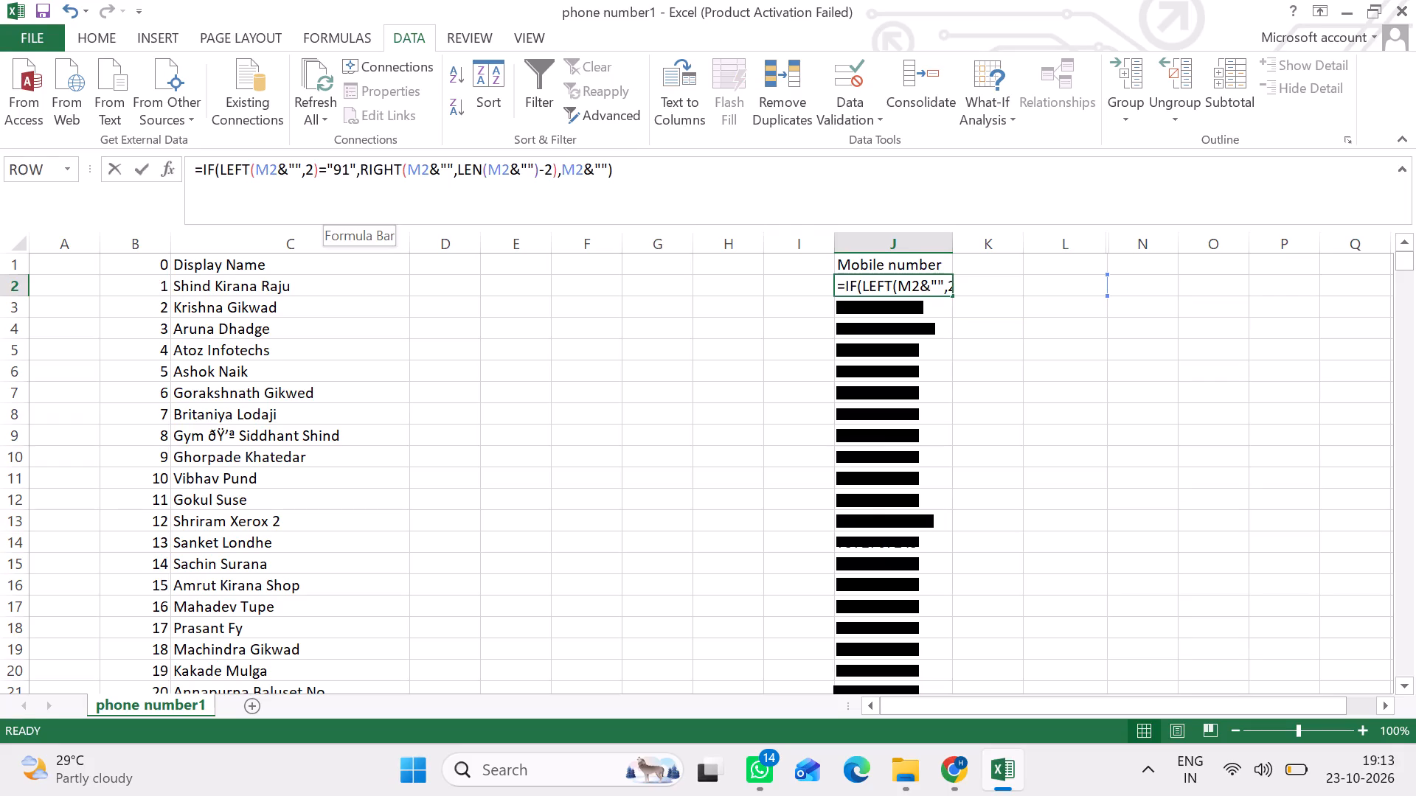
{"action": "key", "text": "shift+plus"}
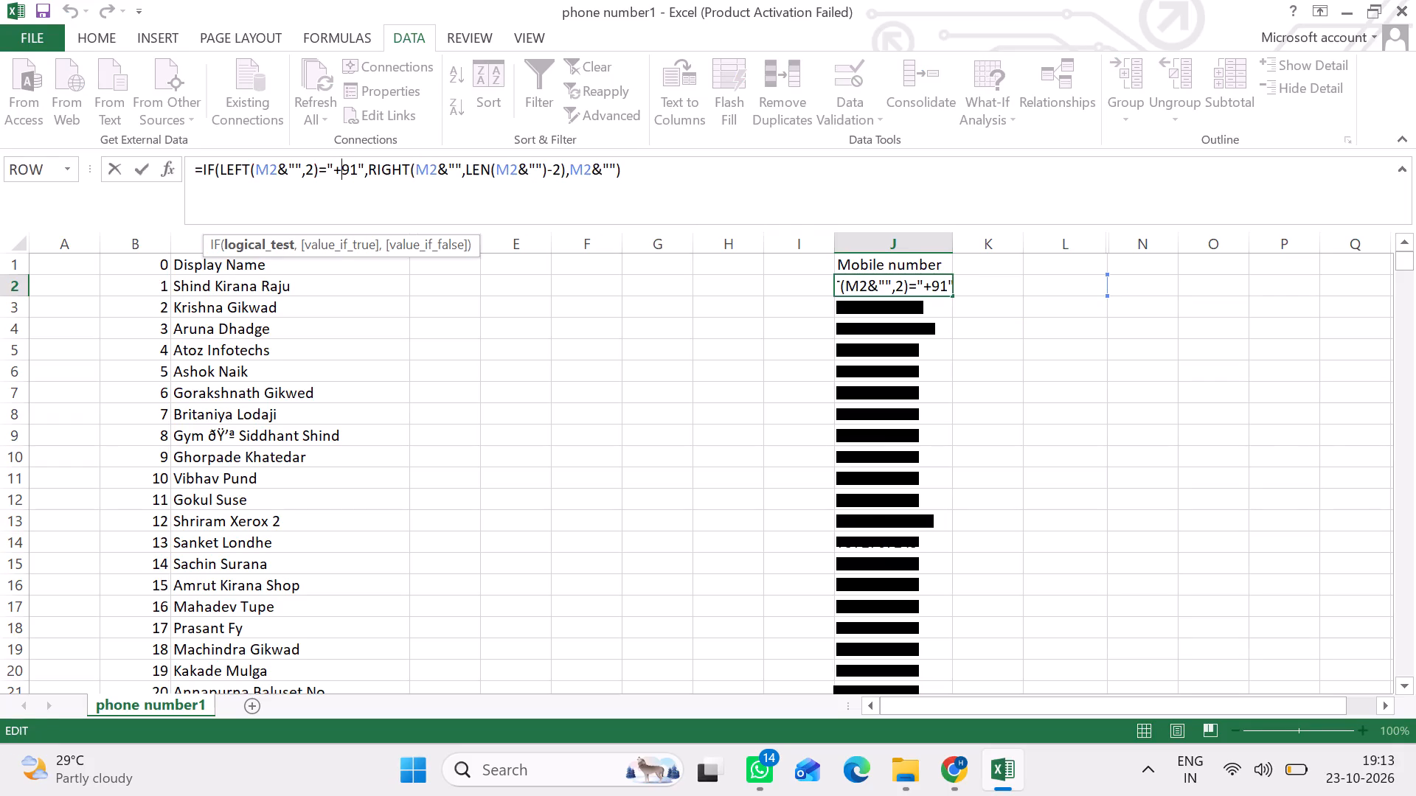
{"action": "key", "text": "Right"}
{"action": "key", "text": "Right"}
{"action": "key", "text": "space"}
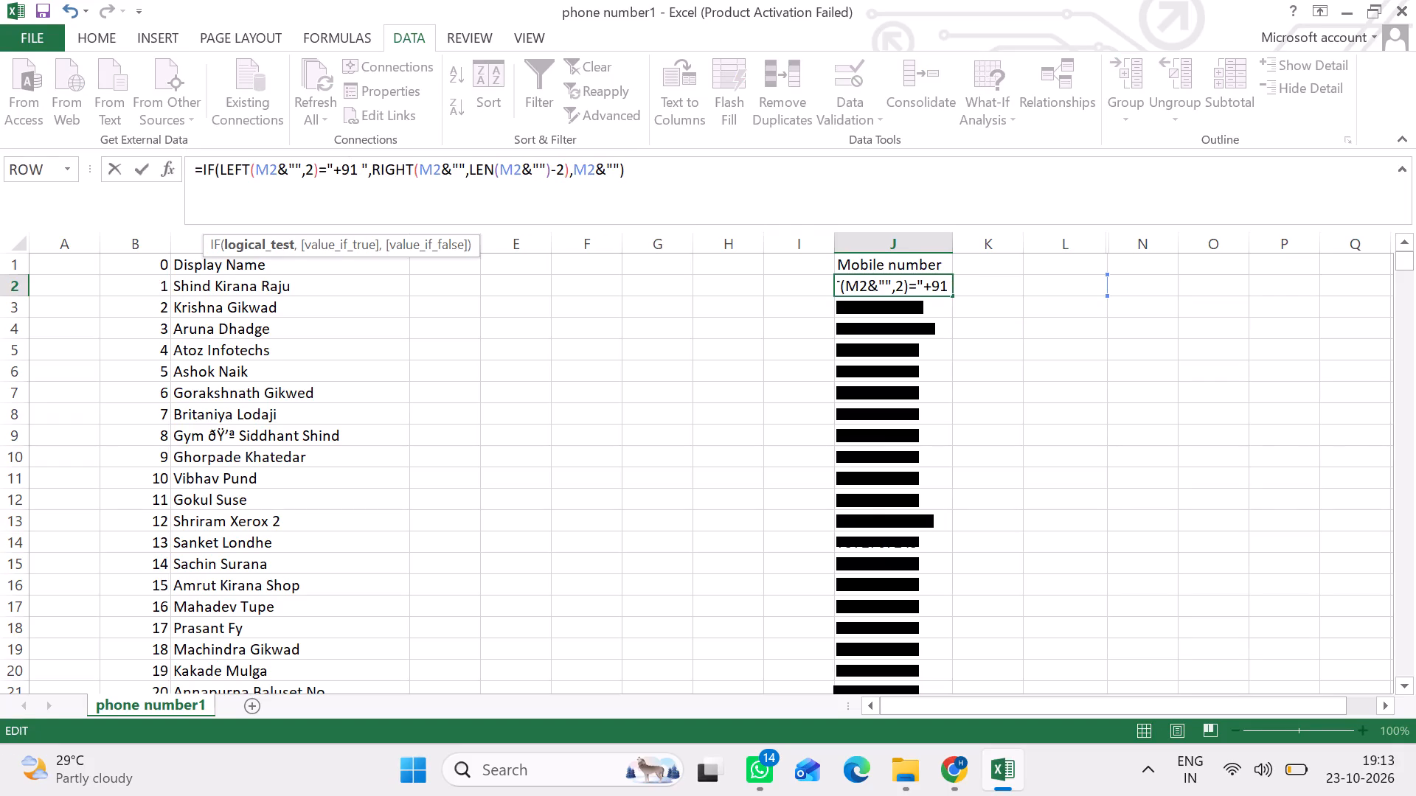
{"action": "key", "text": "Return"}
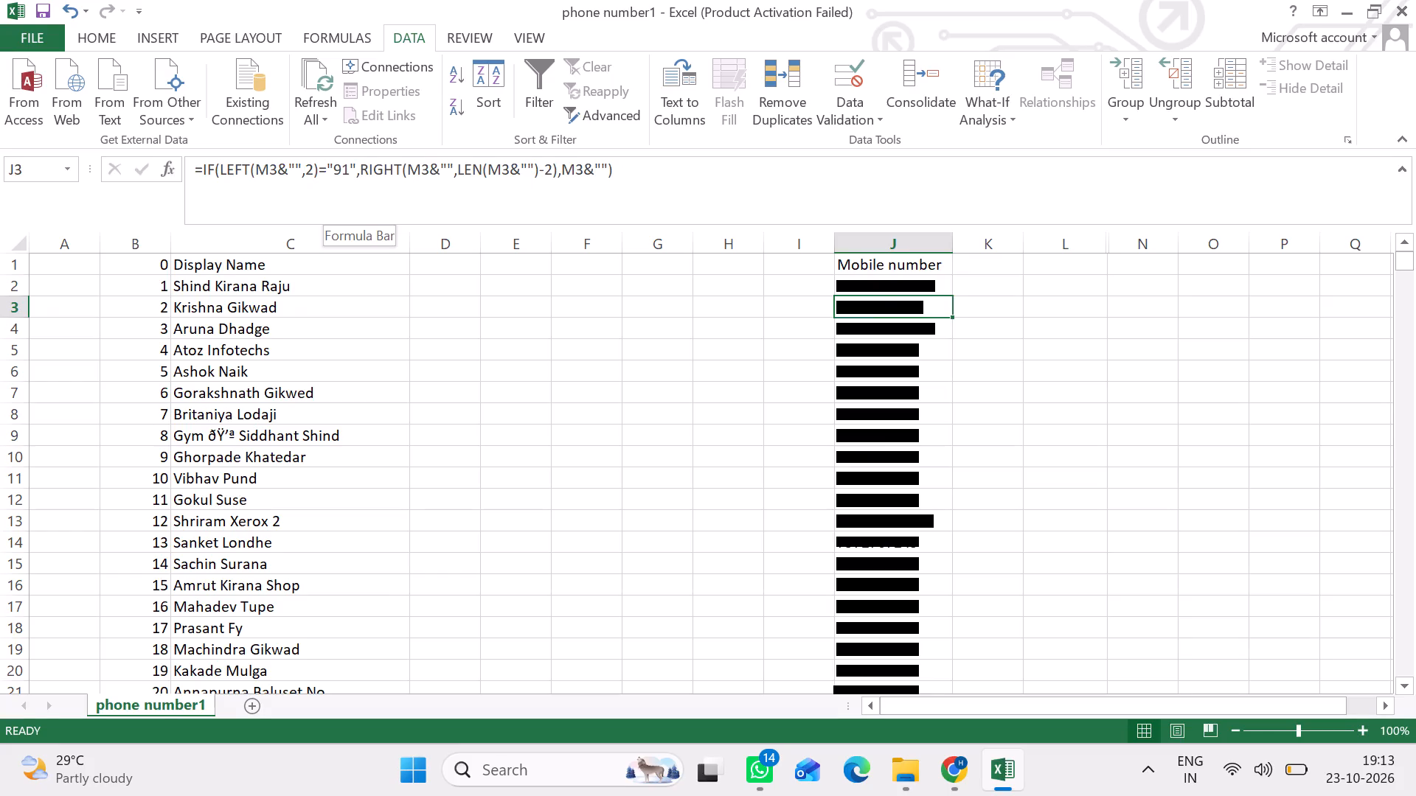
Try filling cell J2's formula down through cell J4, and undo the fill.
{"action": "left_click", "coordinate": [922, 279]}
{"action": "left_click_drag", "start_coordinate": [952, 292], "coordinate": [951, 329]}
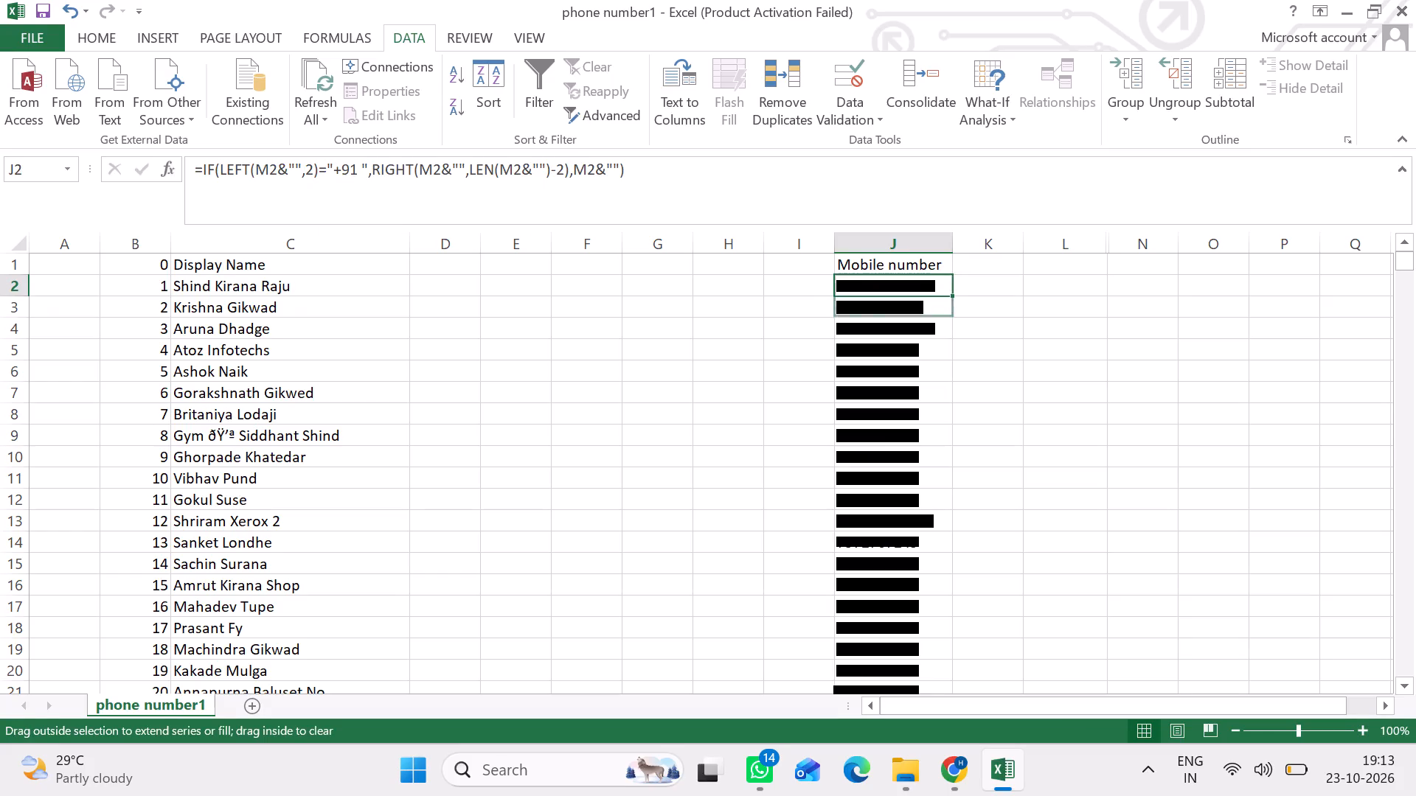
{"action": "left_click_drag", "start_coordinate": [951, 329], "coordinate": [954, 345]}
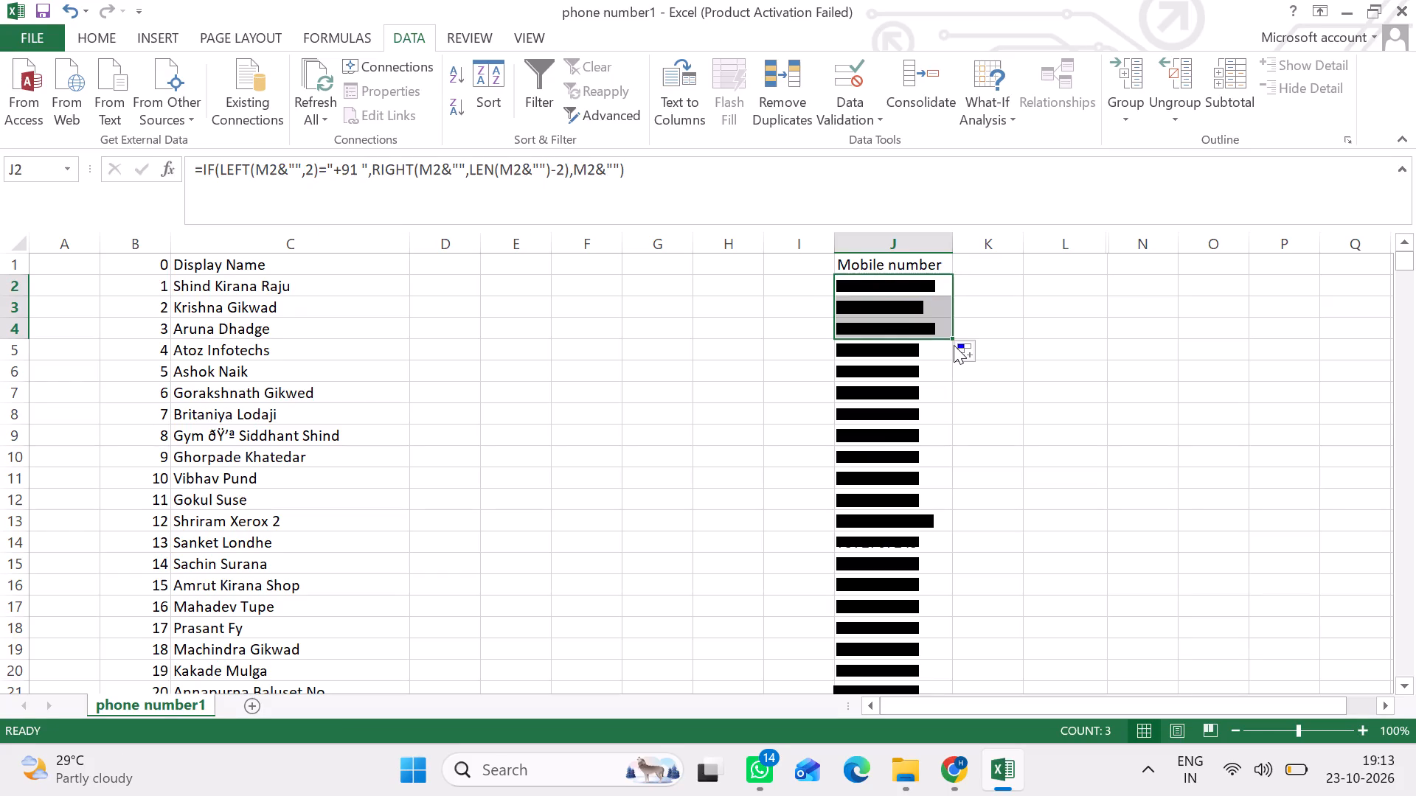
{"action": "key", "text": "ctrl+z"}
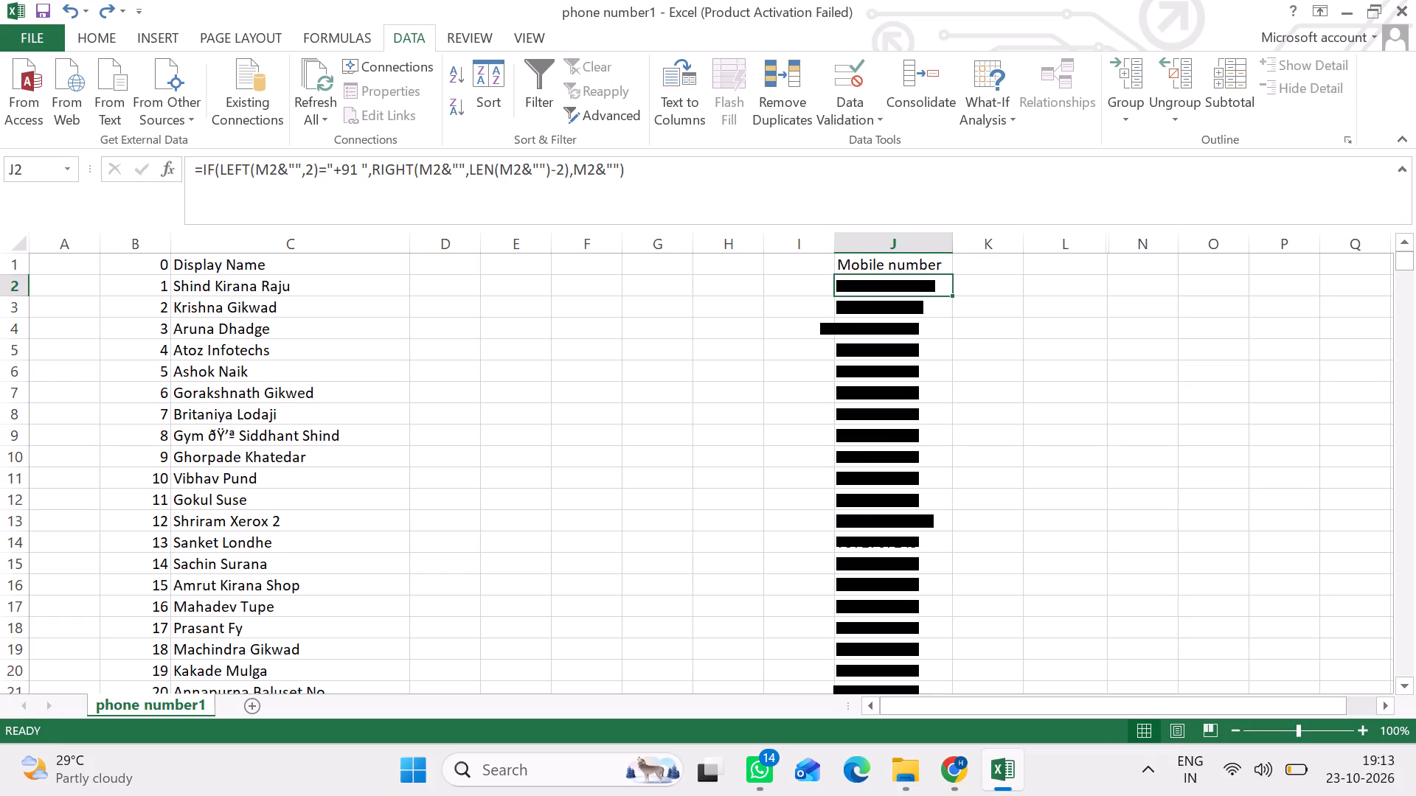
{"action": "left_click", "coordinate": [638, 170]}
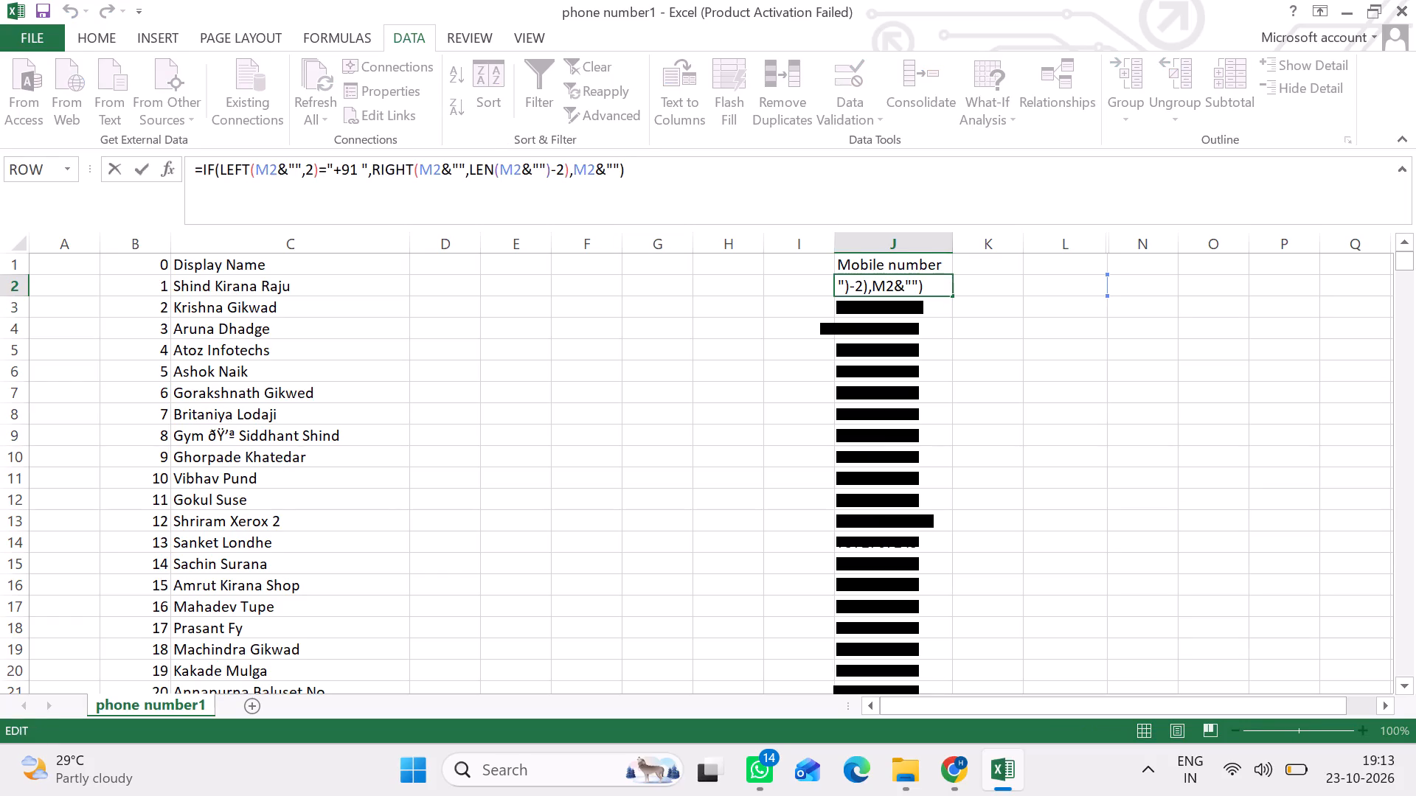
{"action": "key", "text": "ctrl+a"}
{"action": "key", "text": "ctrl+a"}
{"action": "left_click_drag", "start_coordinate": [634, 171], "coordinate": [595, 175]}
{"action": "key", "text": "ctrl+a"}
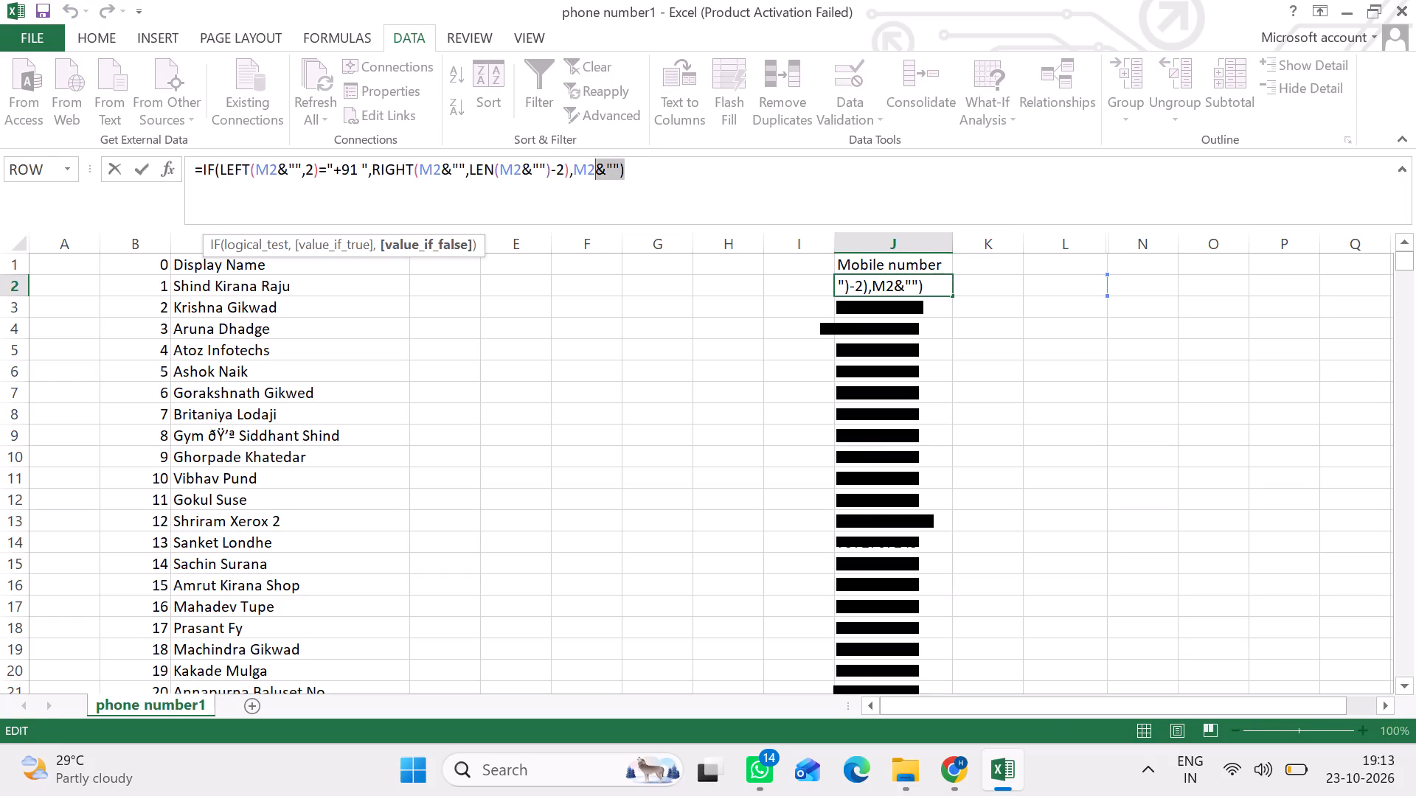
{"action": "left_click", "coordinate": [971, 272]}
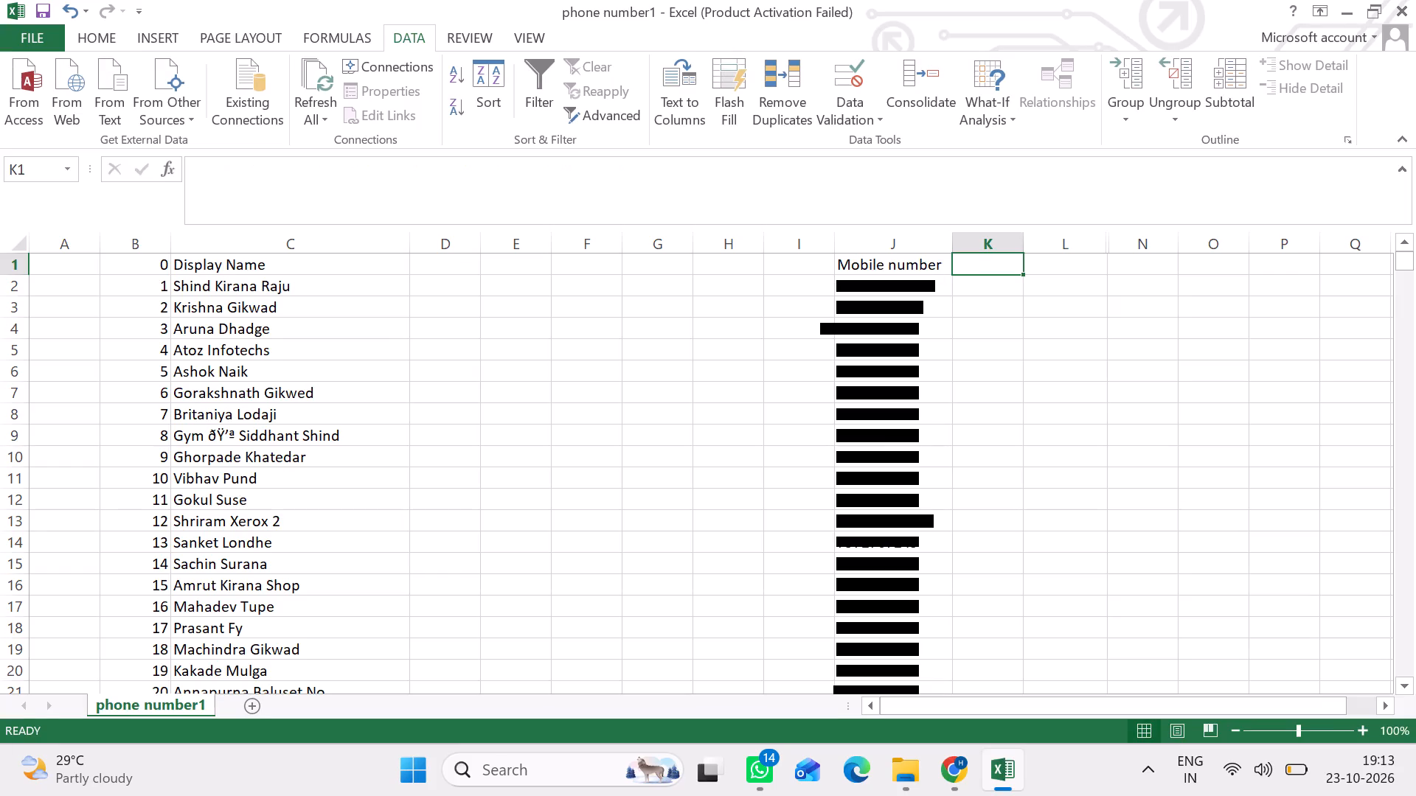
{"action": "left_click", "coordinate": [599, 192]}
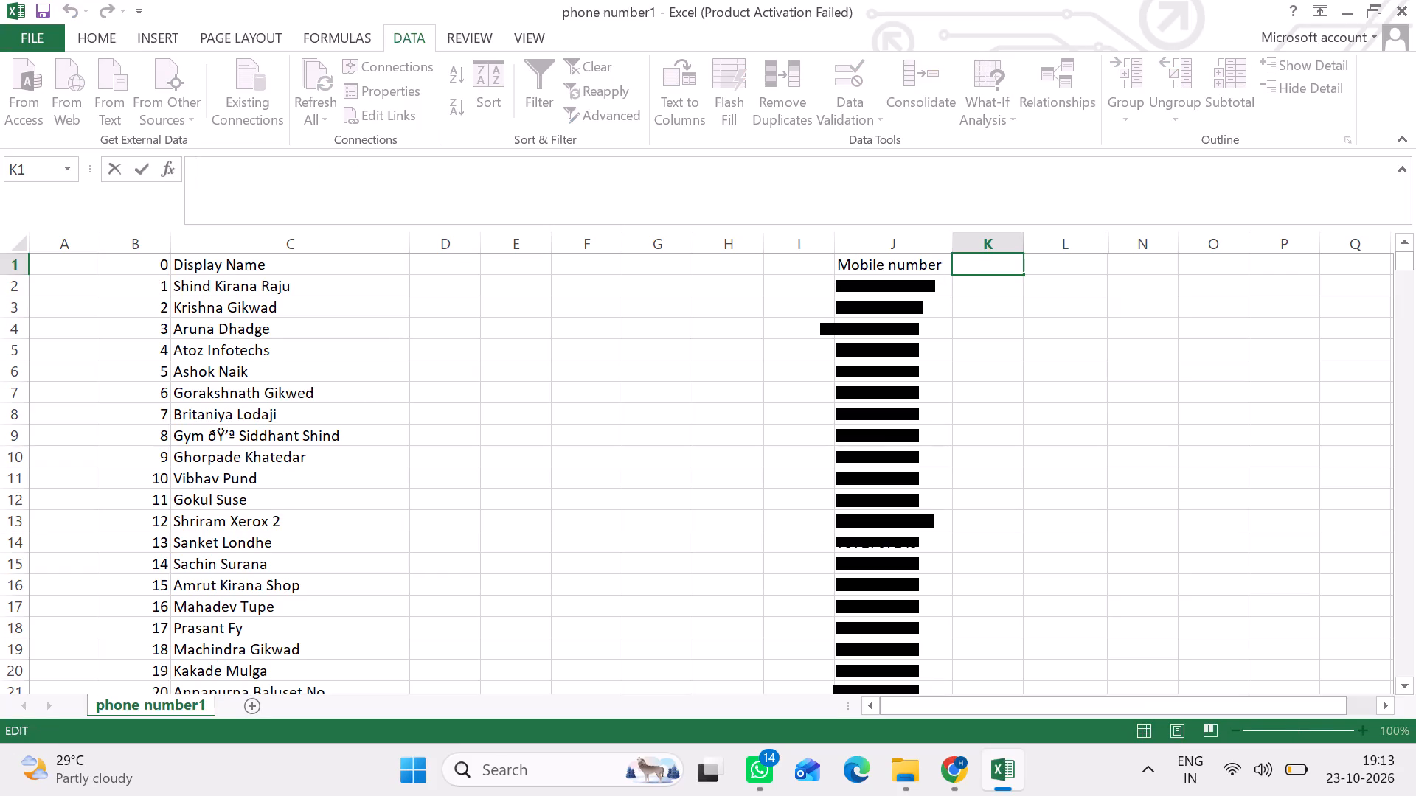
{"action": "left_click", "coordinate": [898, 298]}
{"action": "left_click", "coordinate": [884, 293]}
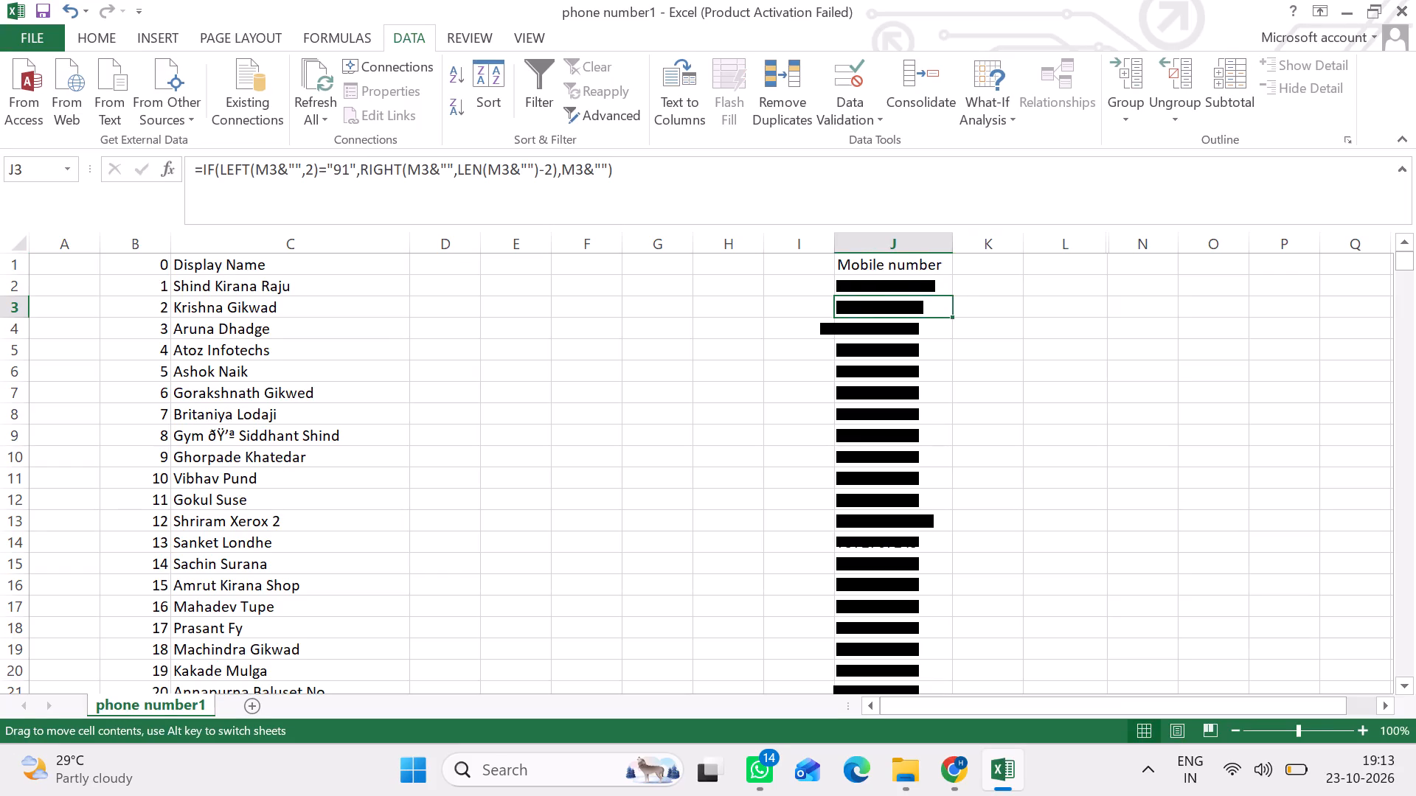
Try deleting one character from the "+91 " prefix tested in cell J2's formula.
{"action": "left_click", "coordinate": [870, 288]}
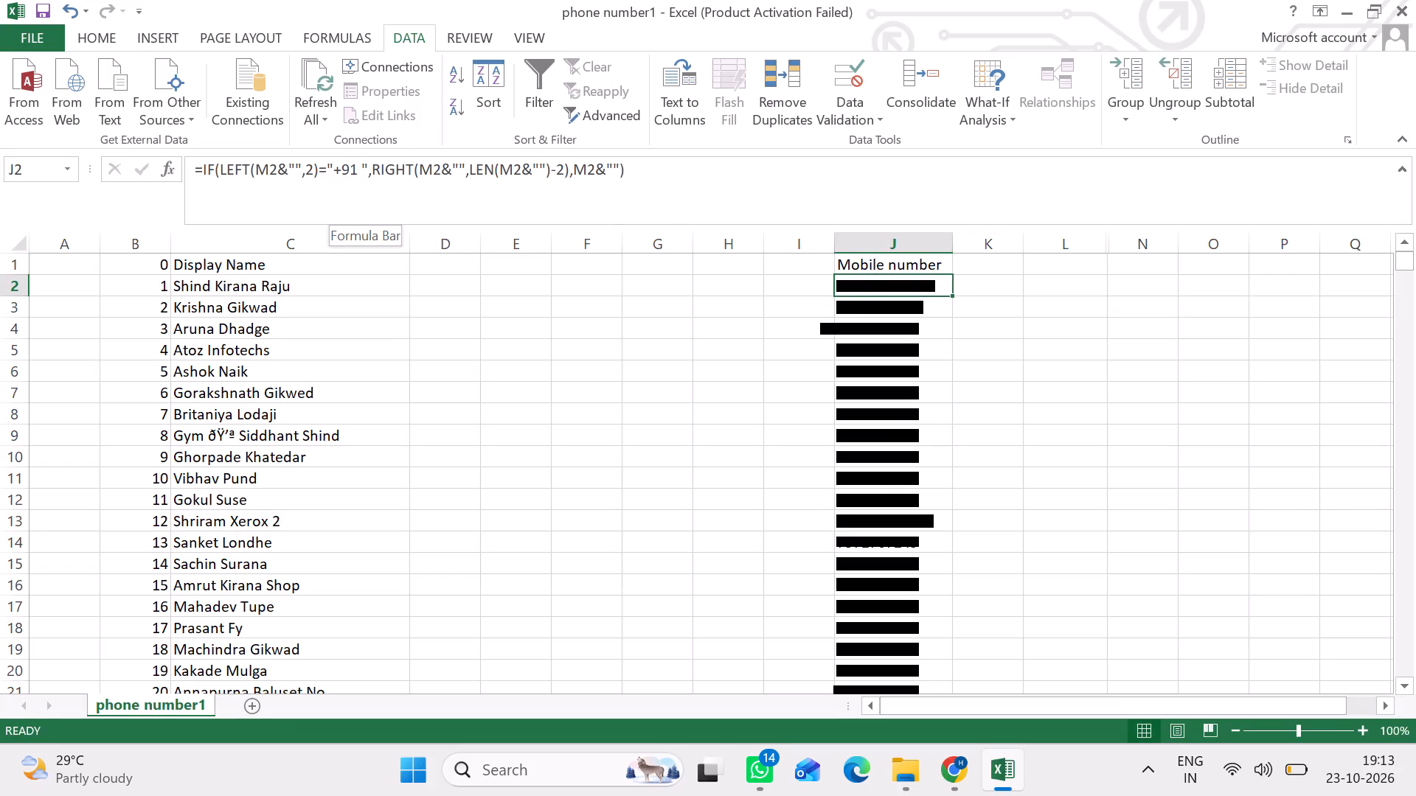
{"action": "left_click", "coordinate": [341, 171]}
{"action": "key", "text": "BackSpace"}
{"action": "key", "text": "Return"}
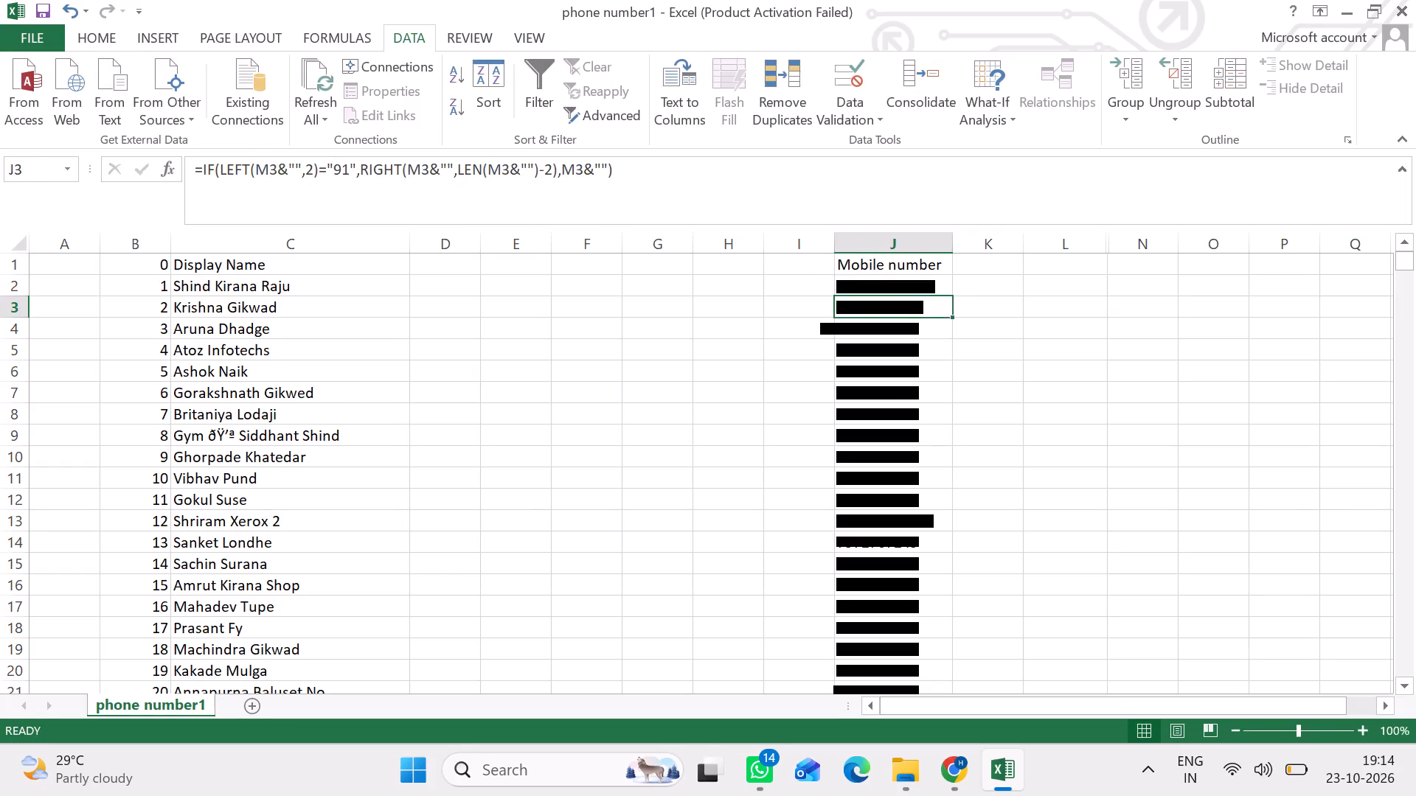
Undo the recent edits to cell J2's formula, back to the version that tests for the prefix "91".
{"action": "left_click", "coordinate": [339, 174]}
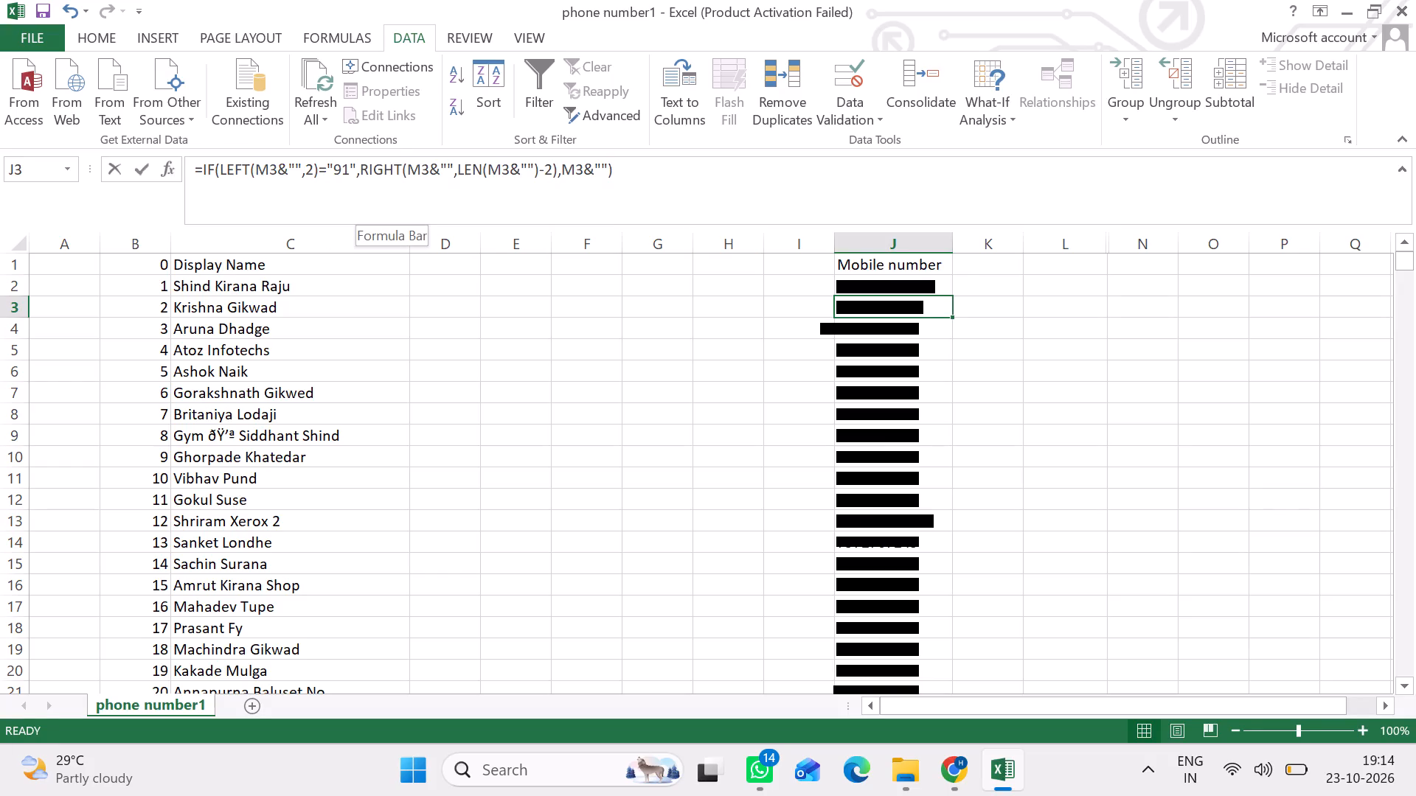
{"action": "left_click", "coordinate": [884, 294]}
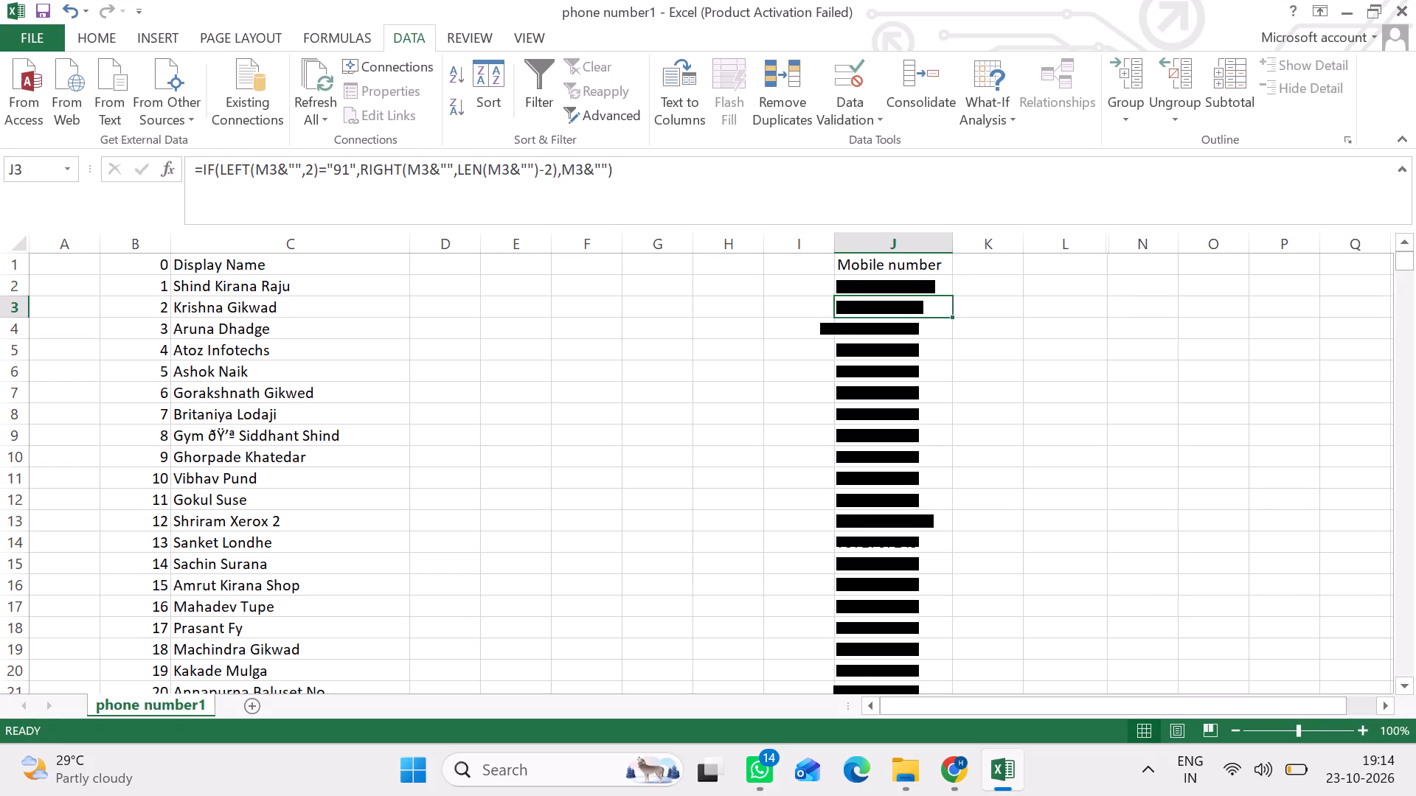
{"action": "left_click", "coordinate": [906, 282]}
{"action": "key", "text": "ctrl+z"}
{"action": "key", "text": "ctrl+z"}
{"action": "key", "text": "ctrl+z"}
{"action": "key", "text": "ctrl+z"}
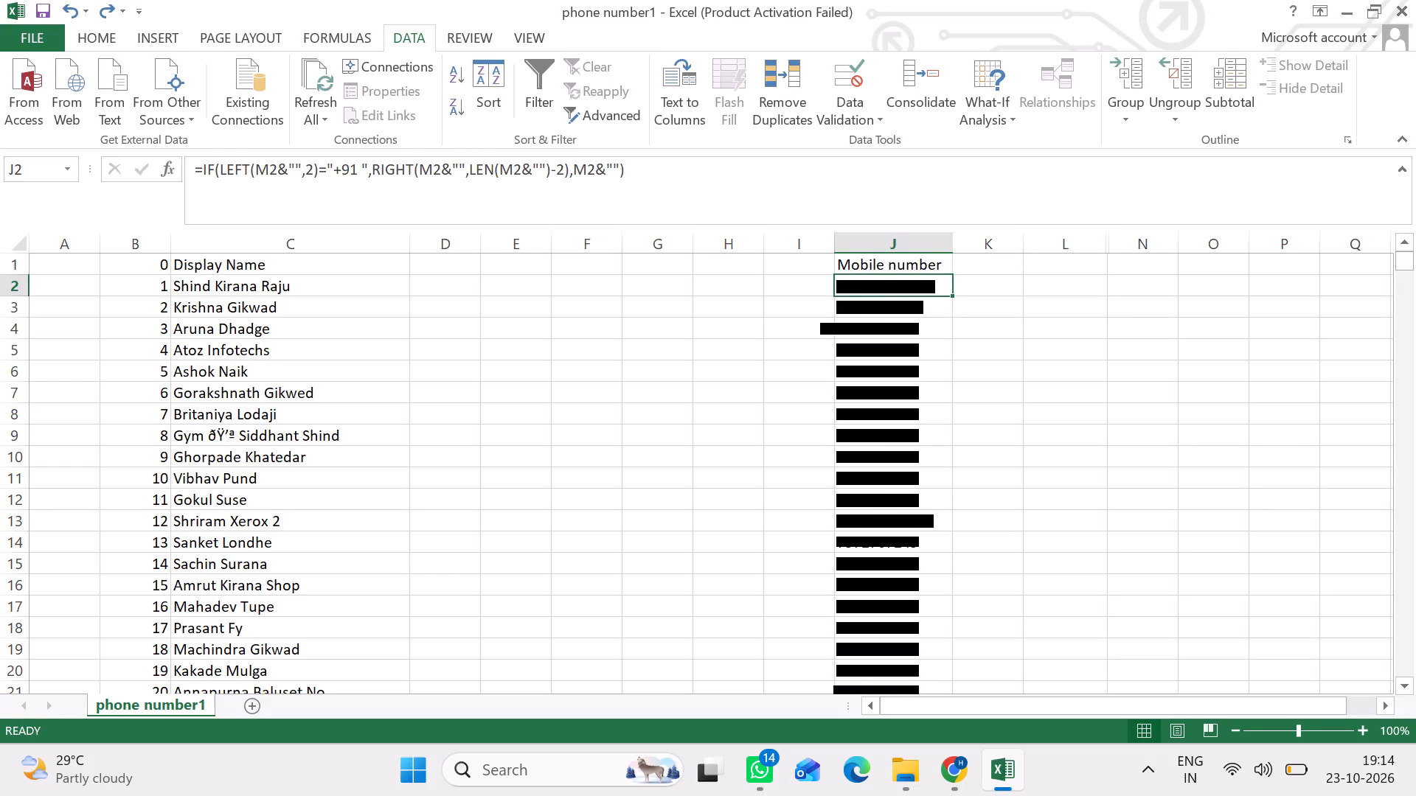
{"action": "key", "text": "ctrl+z"}
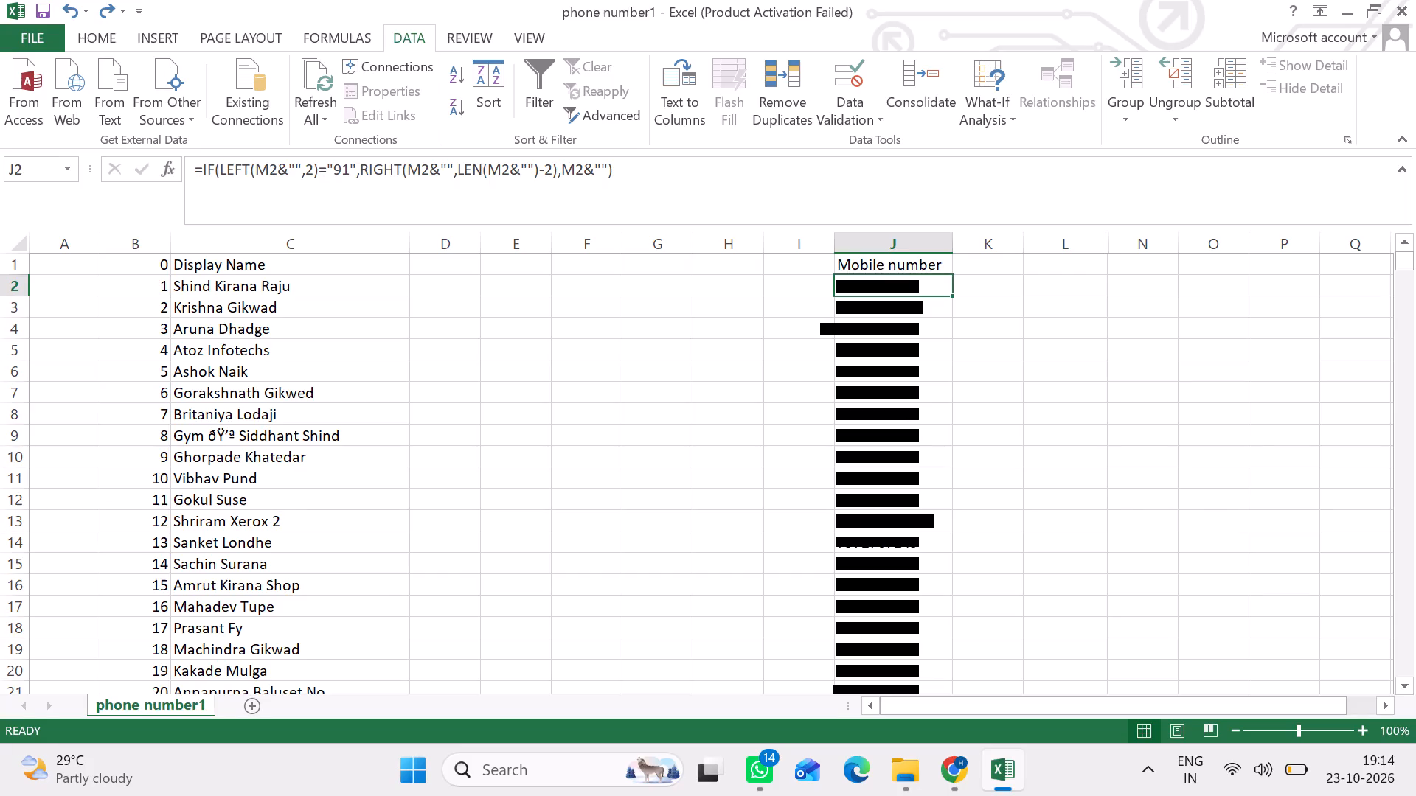
Enter "Sr No." as the header of the serial number column in cell B1.
{"action": "scroll", "coordinate": [687, 560], "scroll_direction": "down", "scroll_amount": 2}
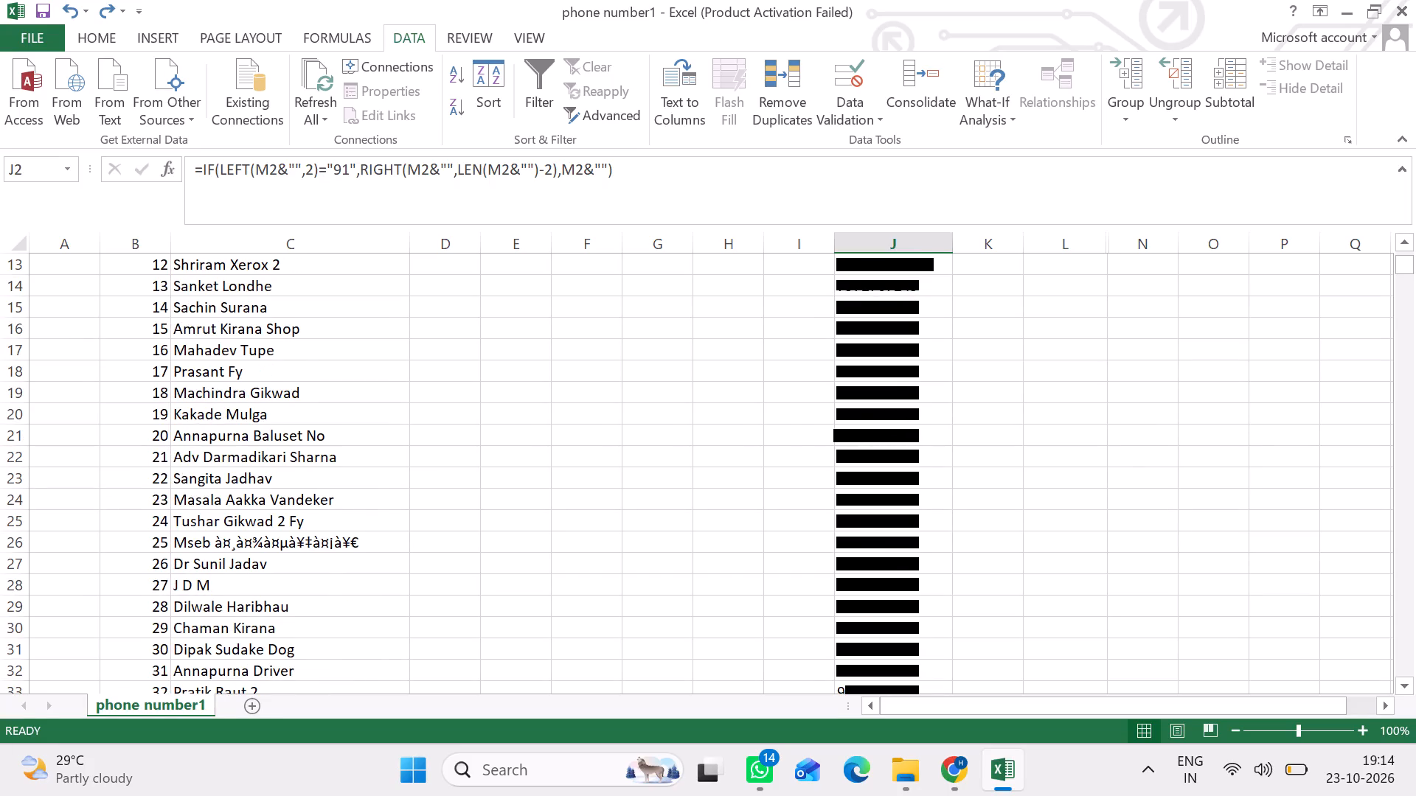
{"action": "scroll", "coordinate": [183, 370], "scroll_direction": "up", "scroll_amount": 6}
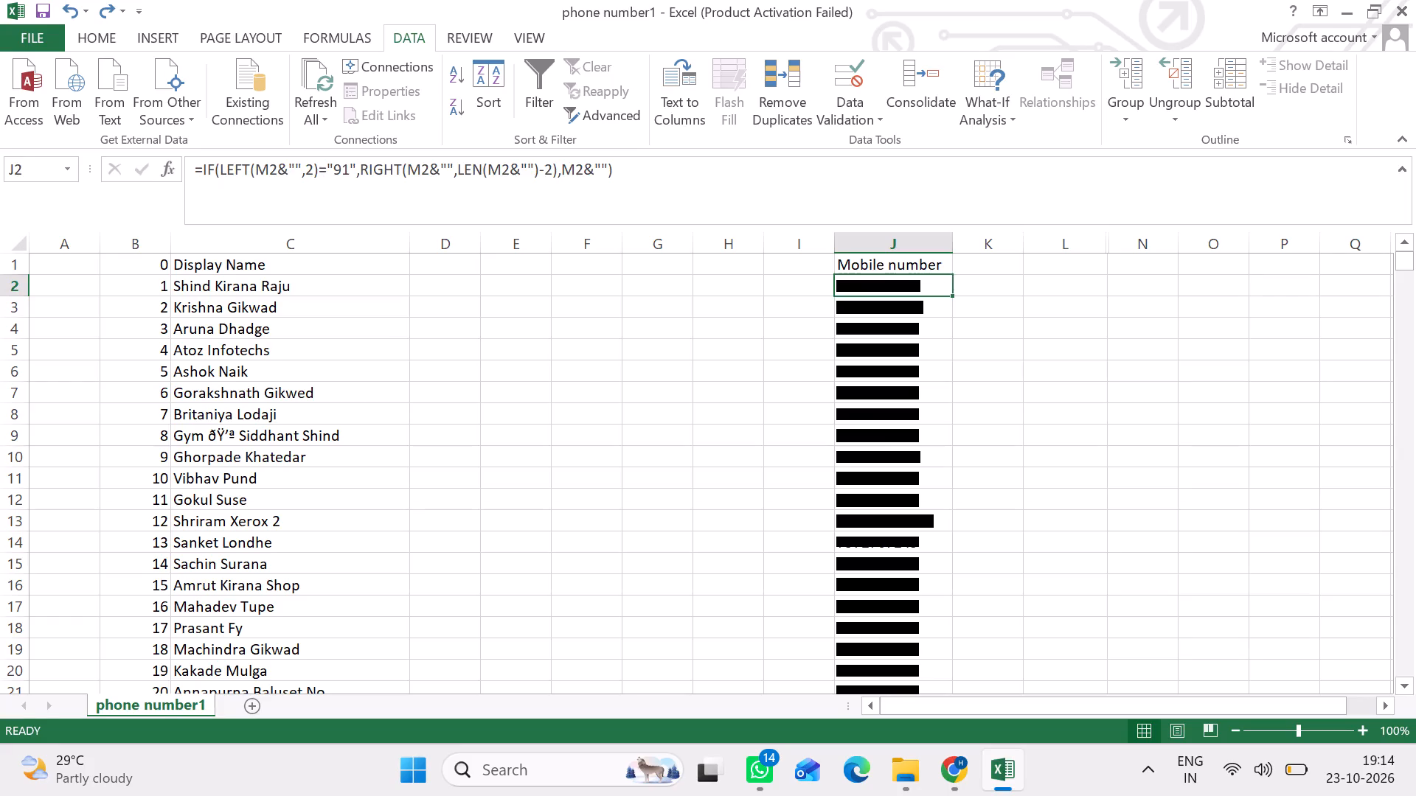
{"action": "left_click", "coordinate": [142, 268]}
{"action": "key", "text": "shift+s"}
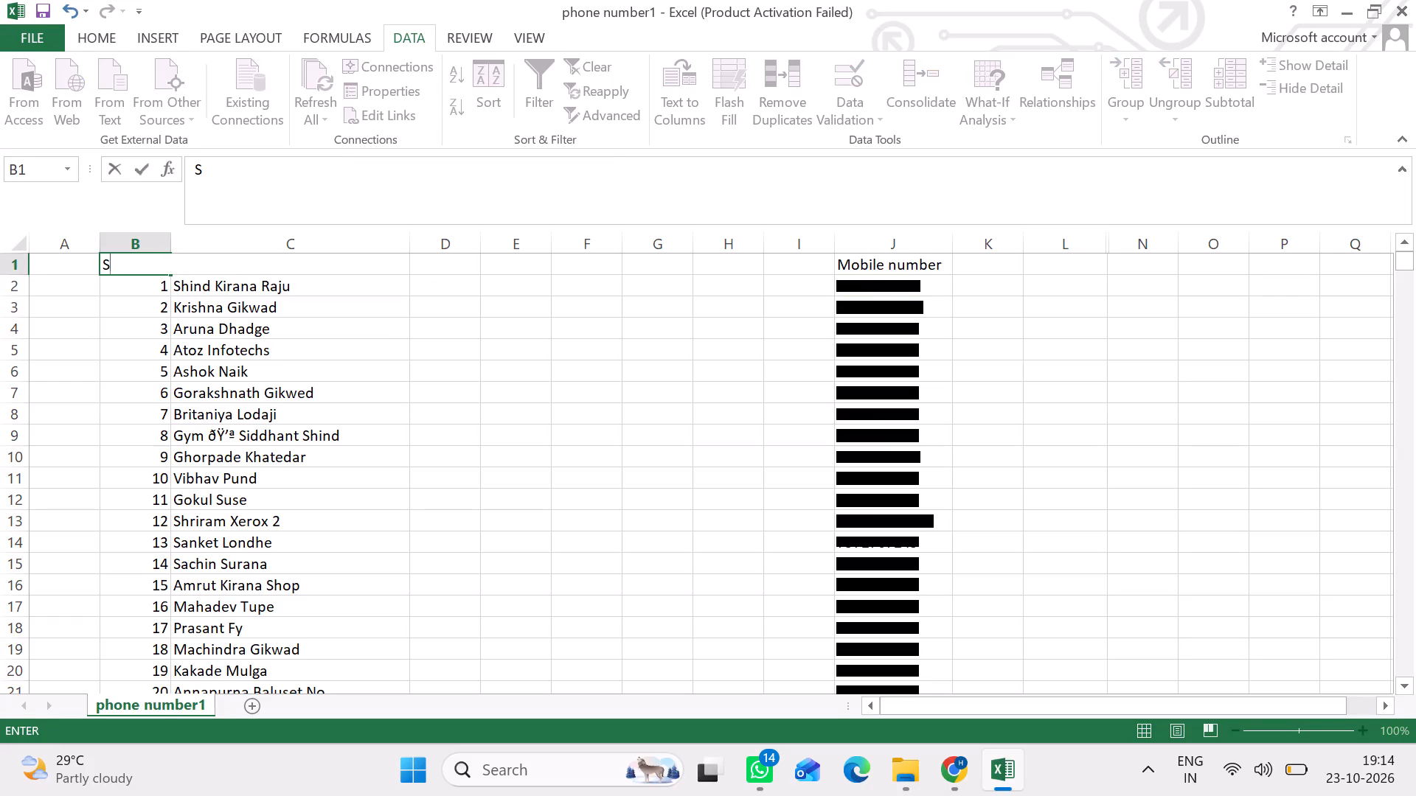
{"action": "left_click", "coordinate": [340, 329]}
{"action": "left_click", "coordinate": [137, 265]}
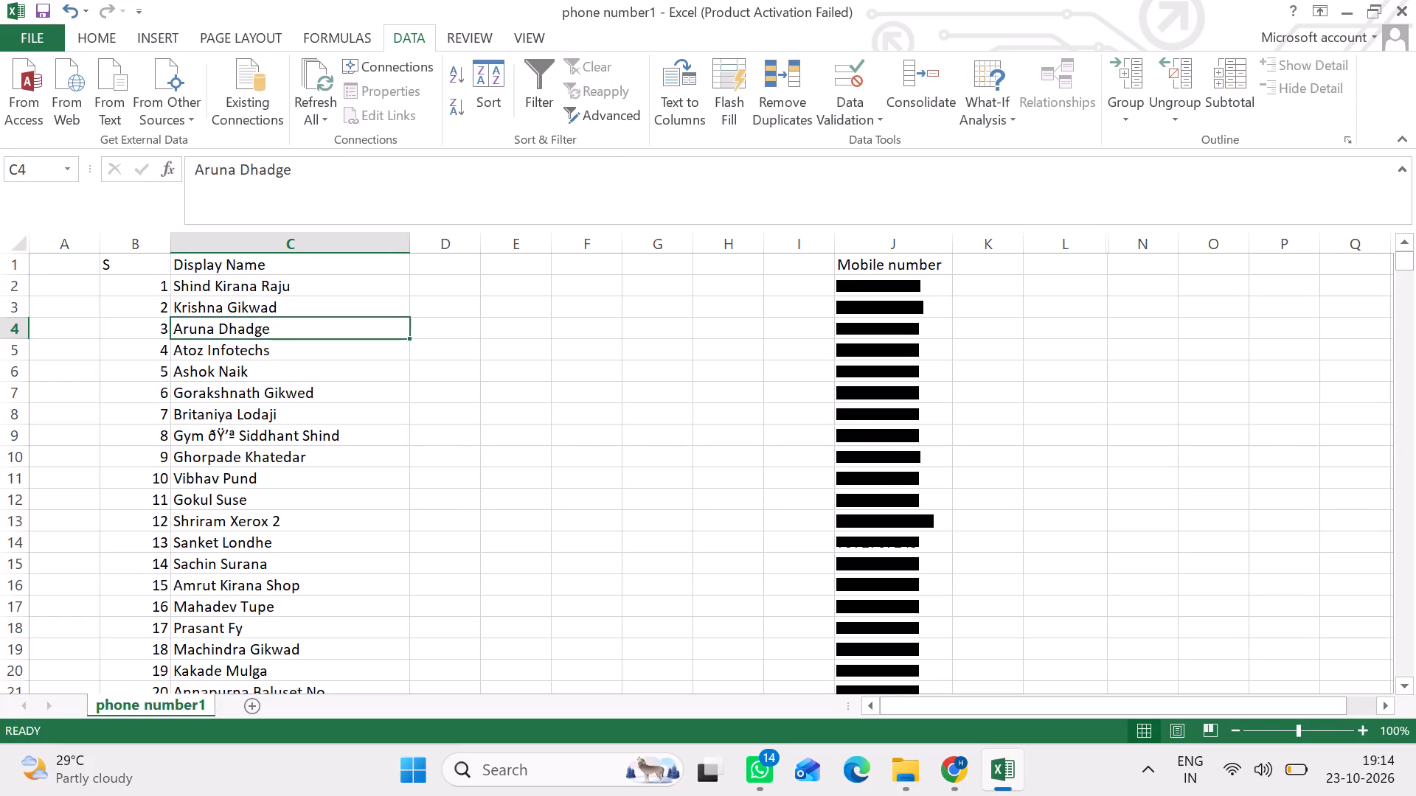
{"action": "left_click", "coordinate": [137, 265]}
{"action": "type", "text": "r"}
{"action": "key", "text": "space"}
{"action": "type", "text": "No."}
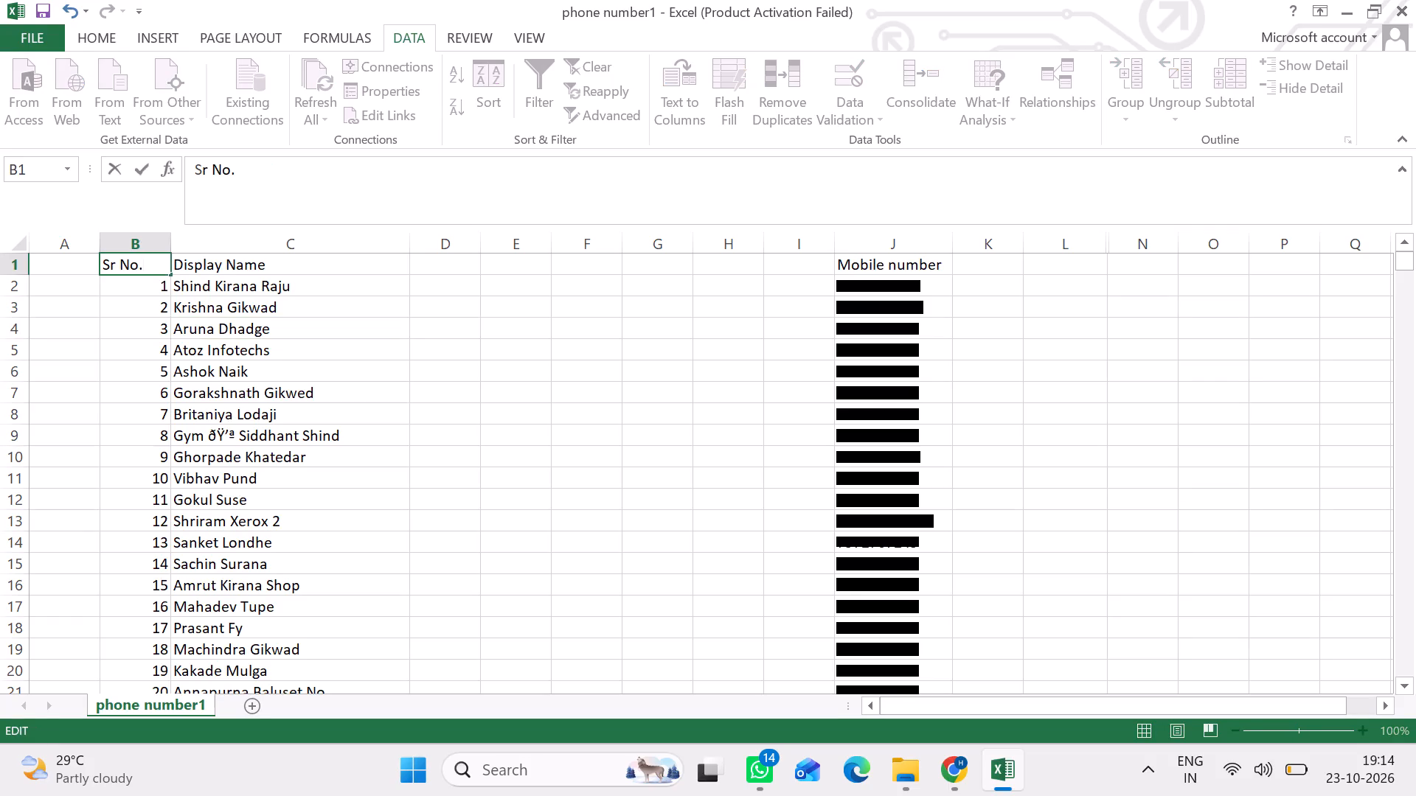
{"action": "left_click", "coordinate": [138, 330]}
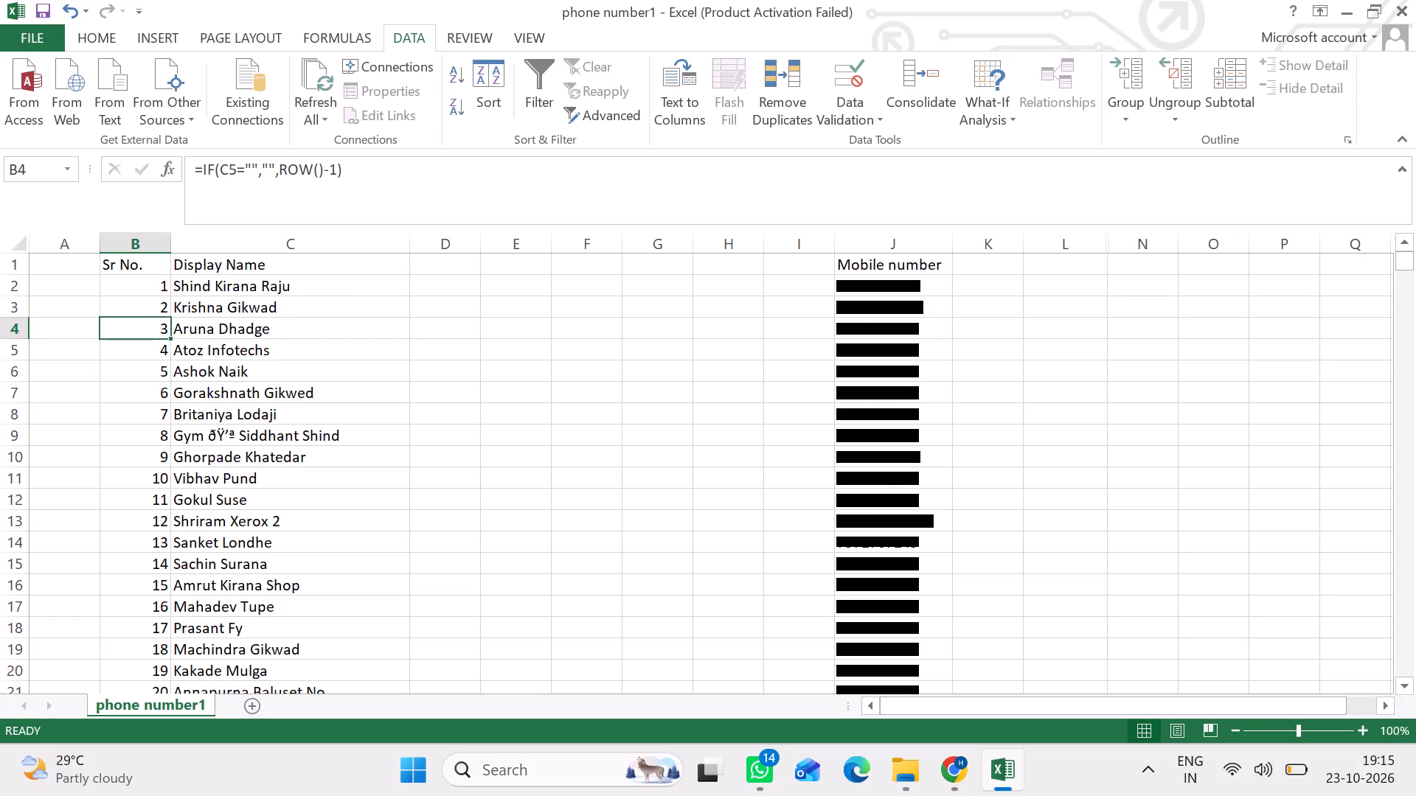
Left-align the entire Mobile number column, column J.
{"action": "left_click", "coordinate": [893, 246]}
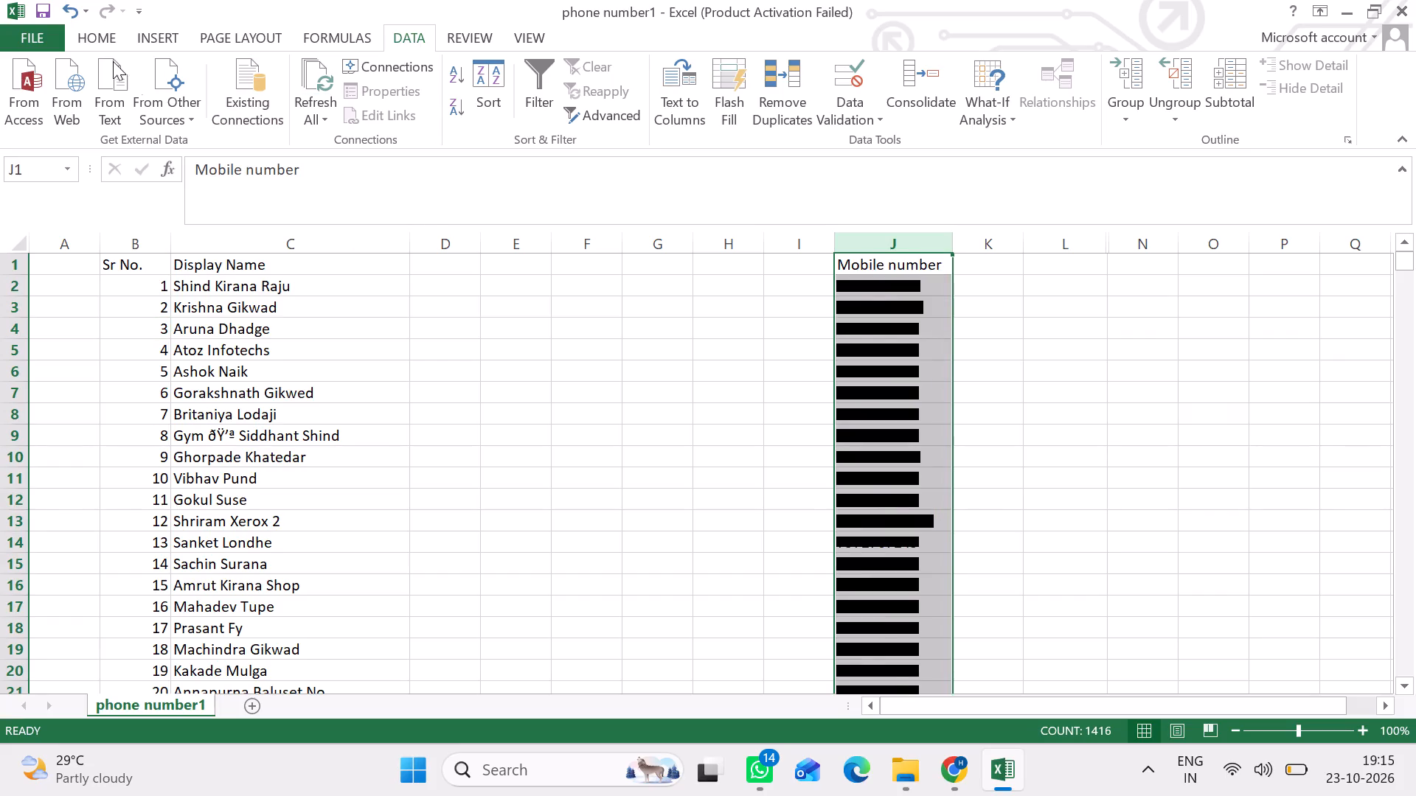
{"action": "left_click", "coordinate": [104, 35]}
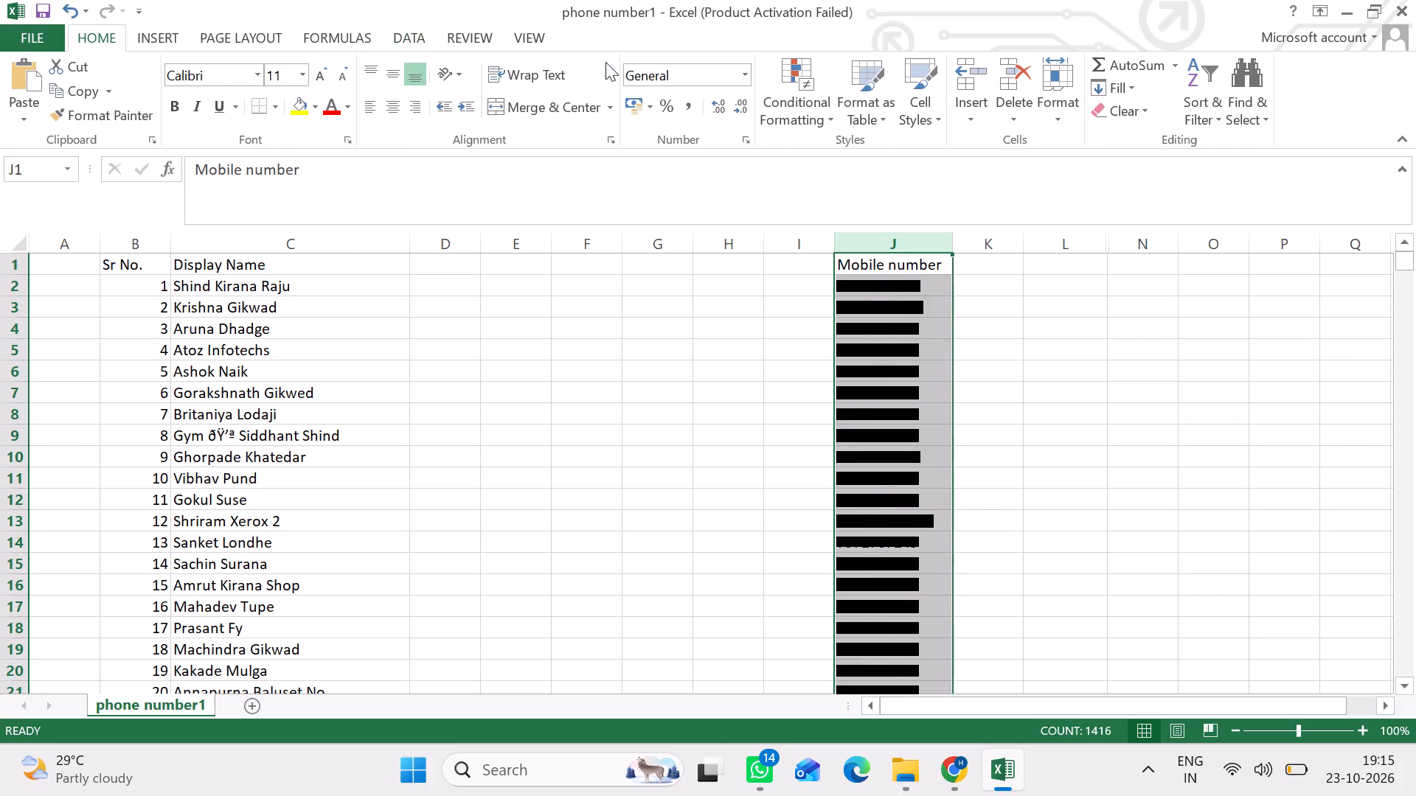
{"action": "left_click", "coordinate": [367, 102]}
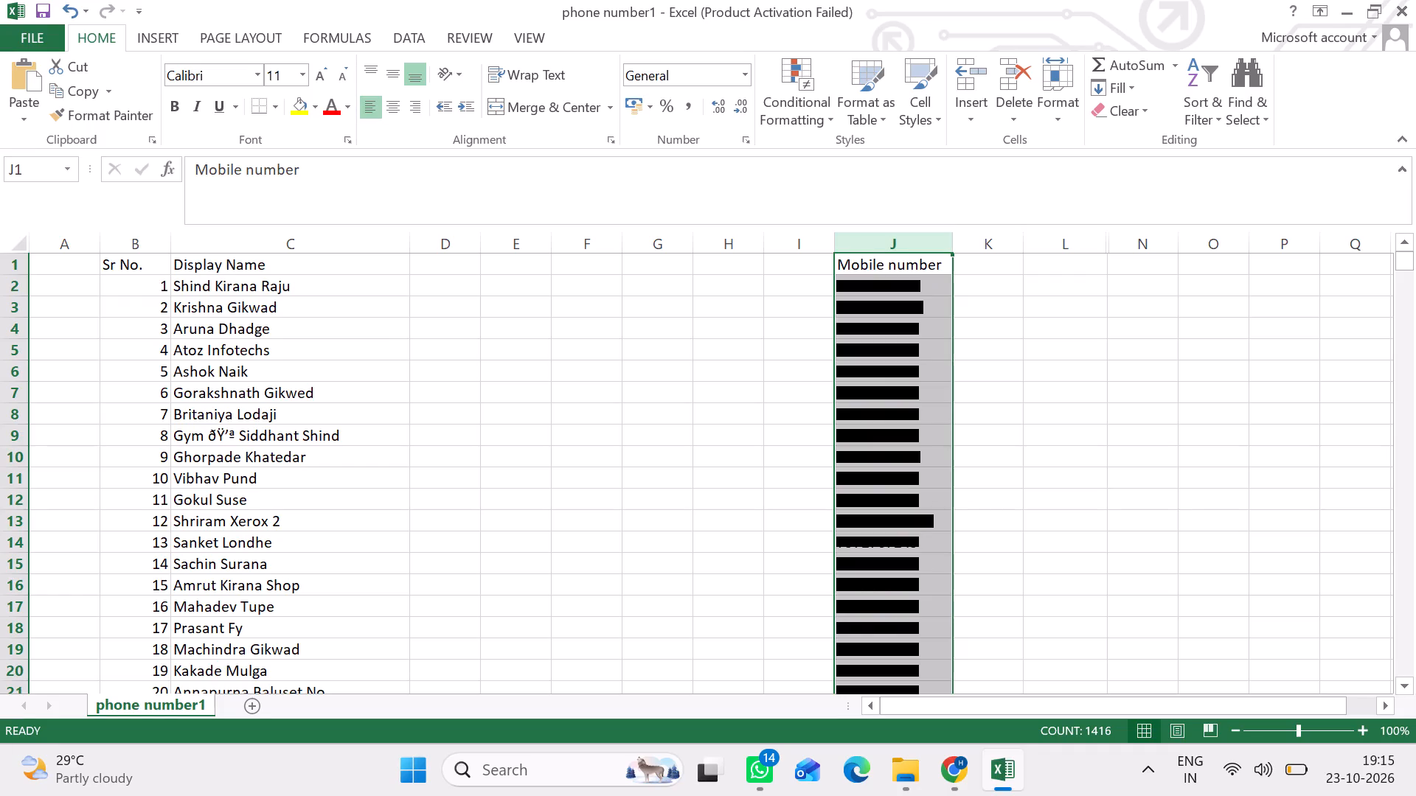
Center the header labels horizontally across row 1.
{"action": "left_click", "coordinate": [127, 266]}
{"action": "left_click", "coordinate": [142, 242]}
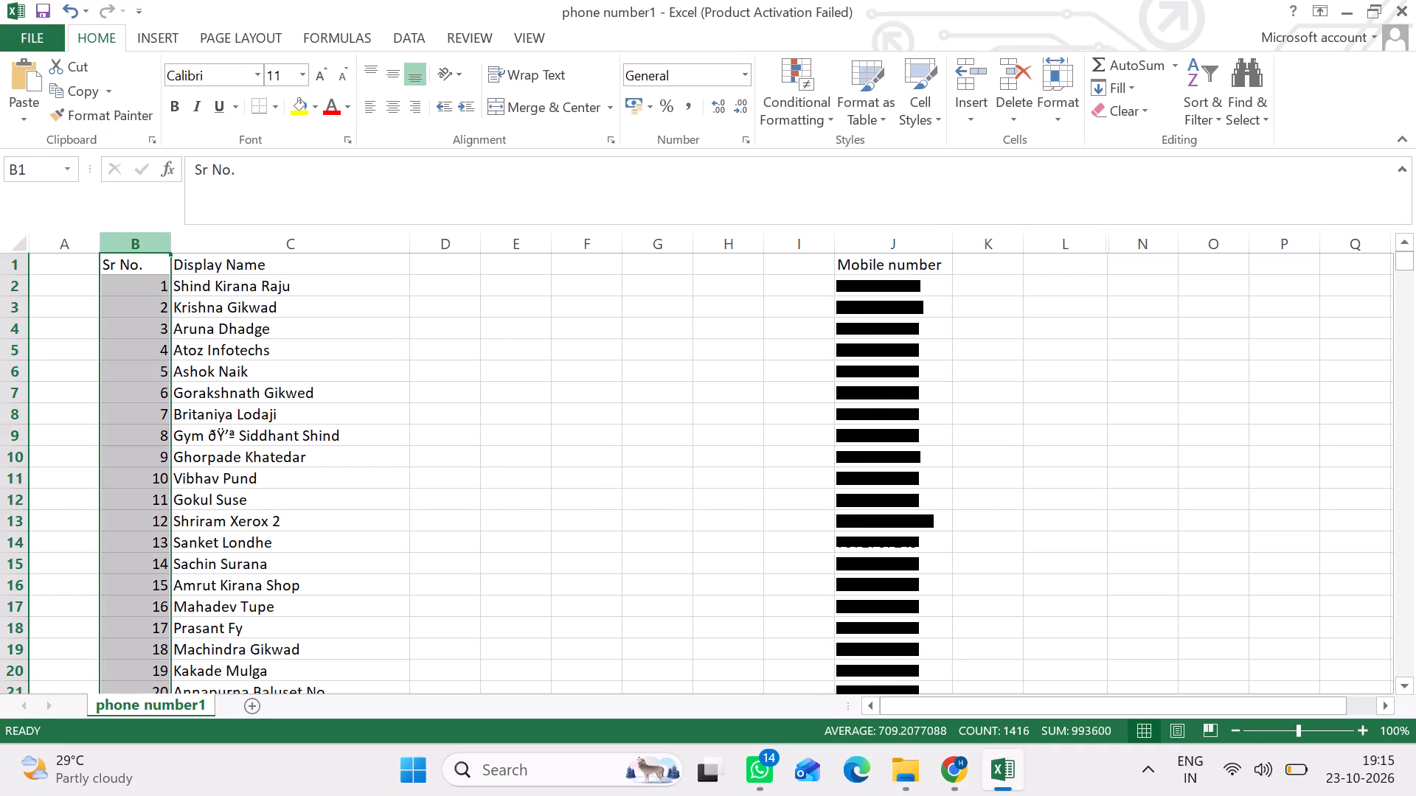
{"action": "left_click", "coordinate": [13, 260]}
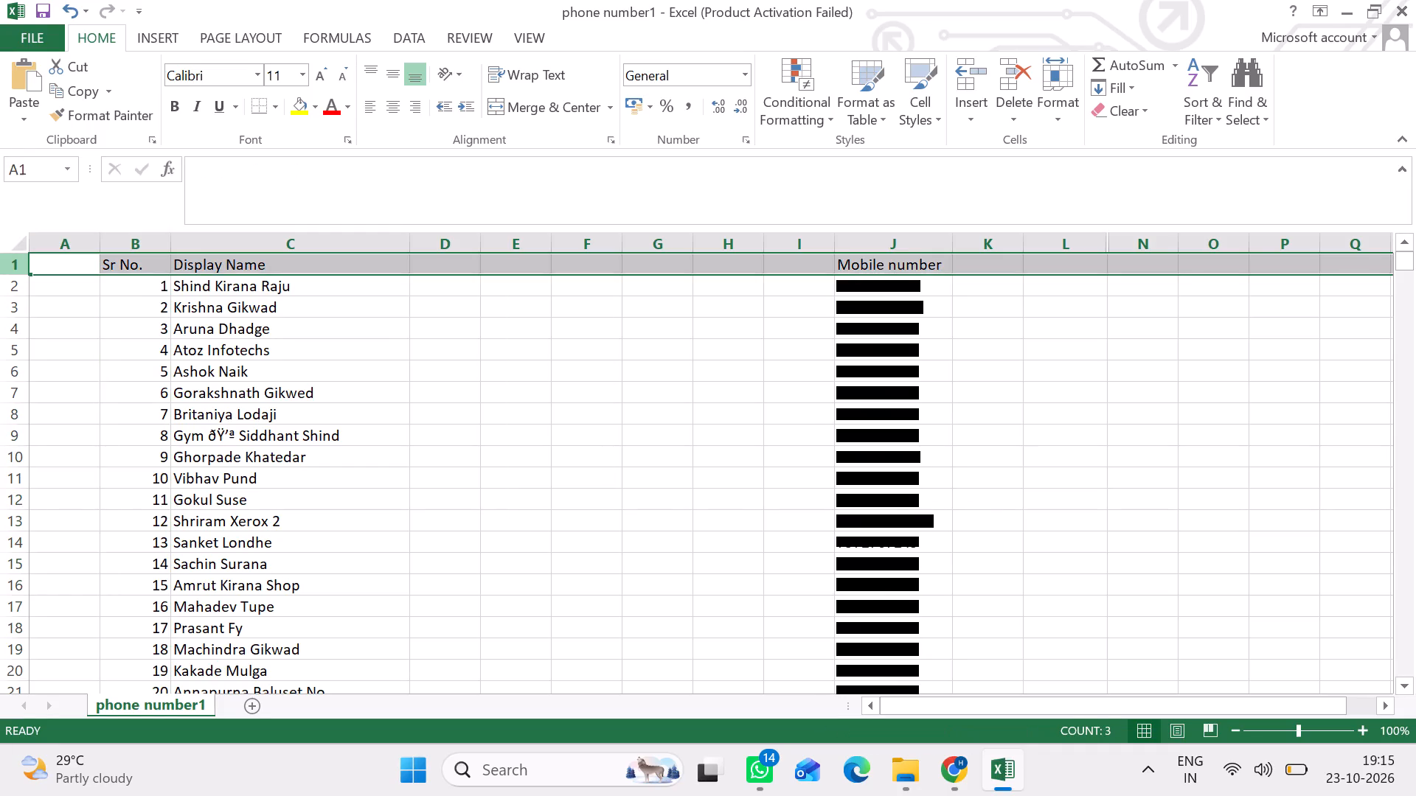
{"action": "left_click", "coordinate": [392, 103]}
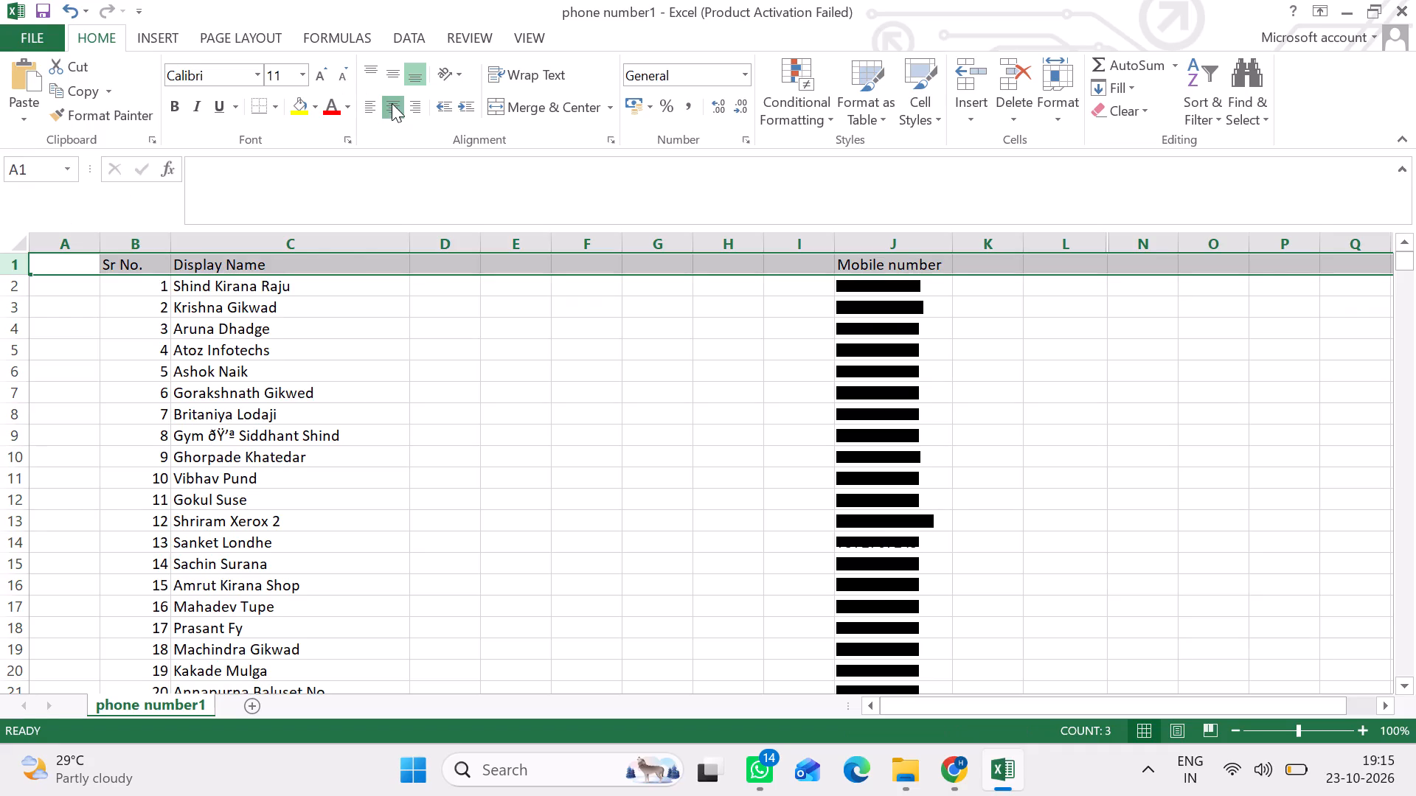
{"action": "left_click", "coordinate": [606, 313]}
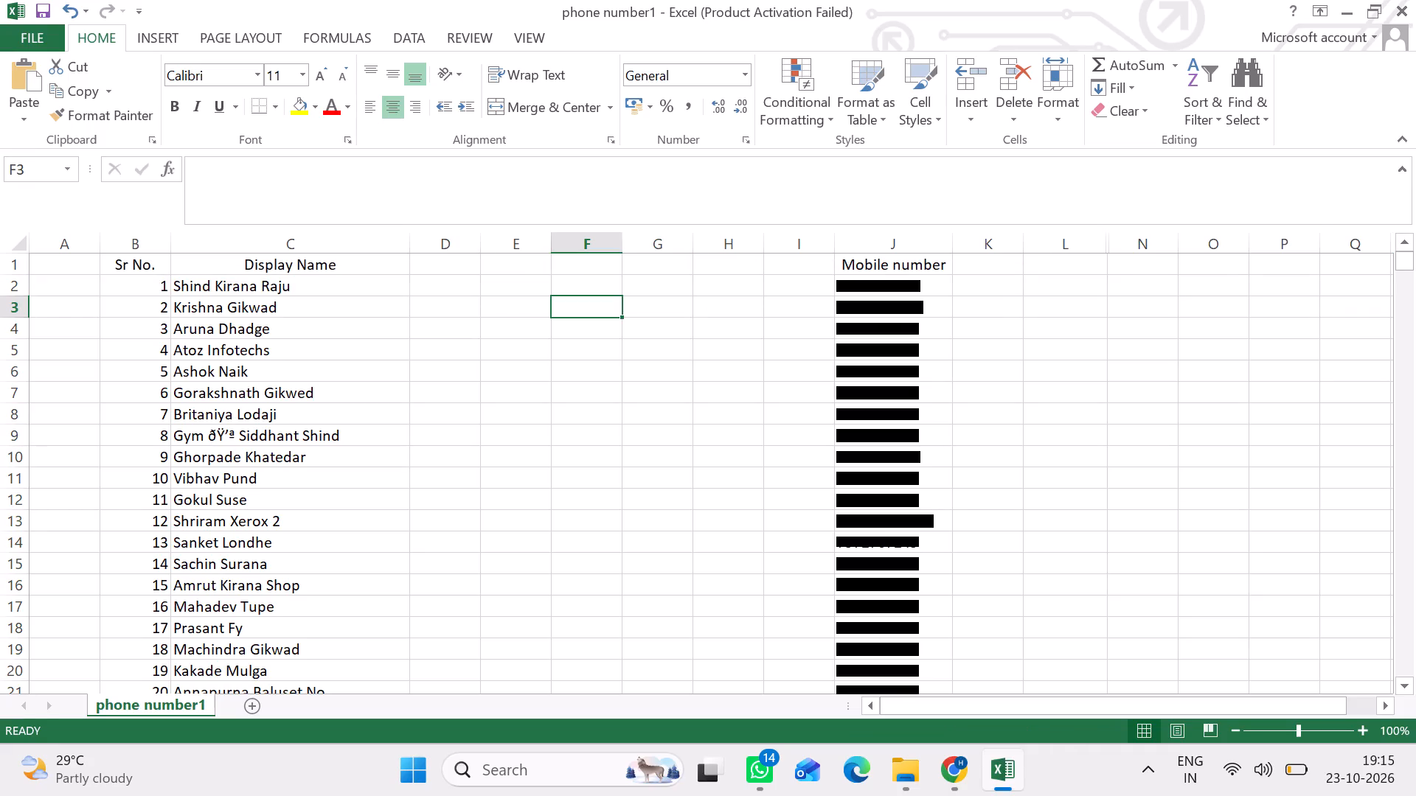
{"action": "left_click", "coordinate": [58, 273]}
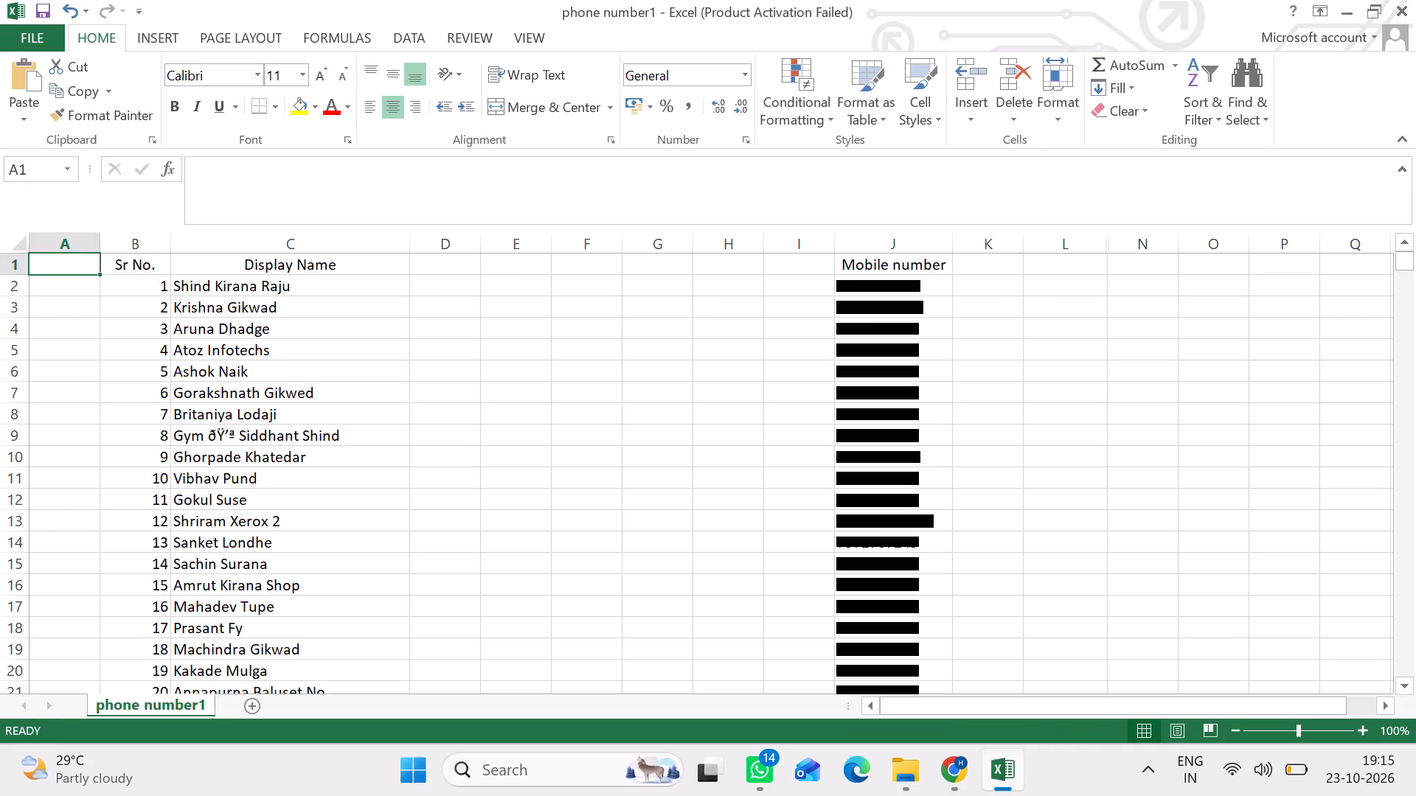
Switch to Chrome, search for "marathi typing" in a new tab and open the India Typing online Marathi typing page.
{"action": "left_click", "coordinate": [968, 775]}
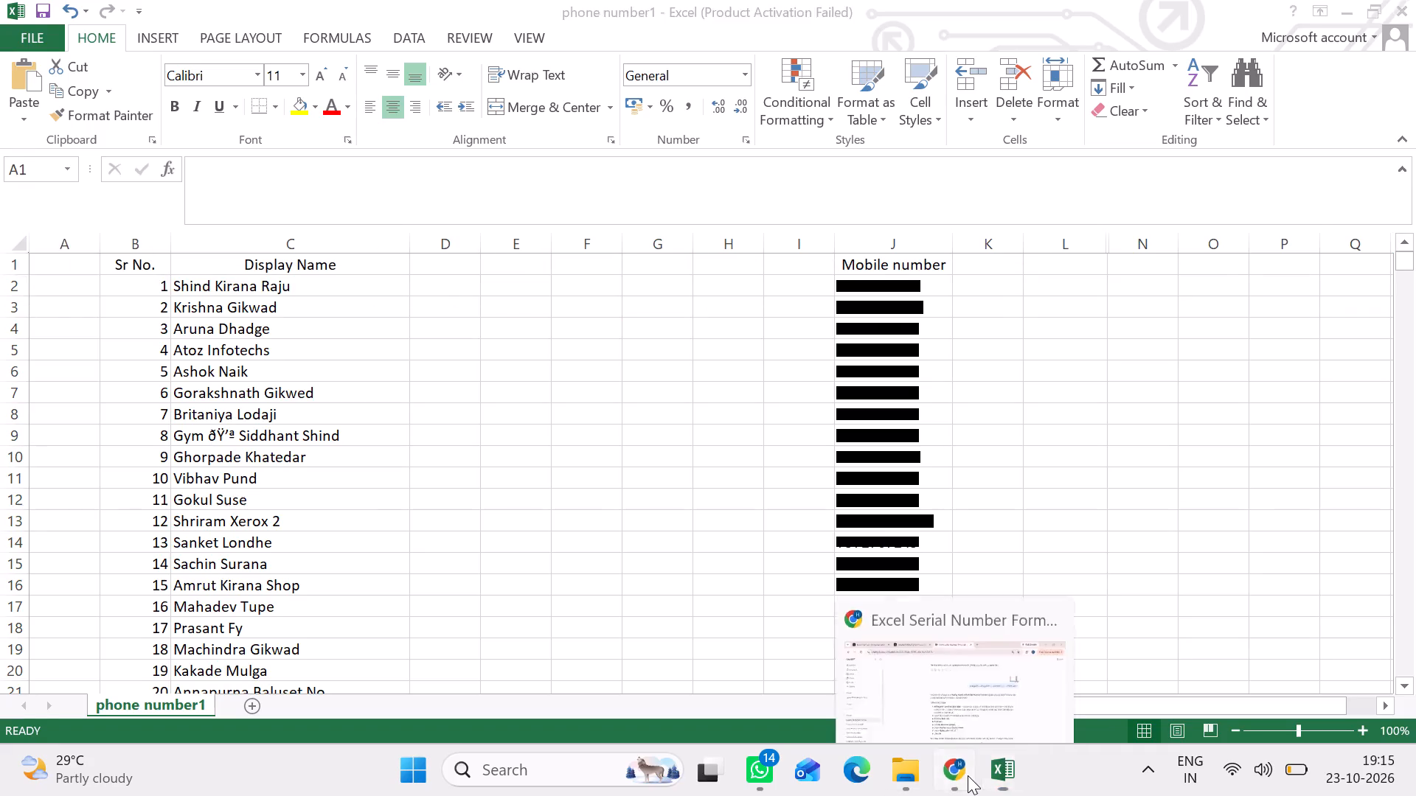
{"action": "left_click", "coordinate": [856, 15]}
{"action": "type", "text": "mara"}
{"action": "key", "text": "Down"}
{"action": "key", "text": "Down"}
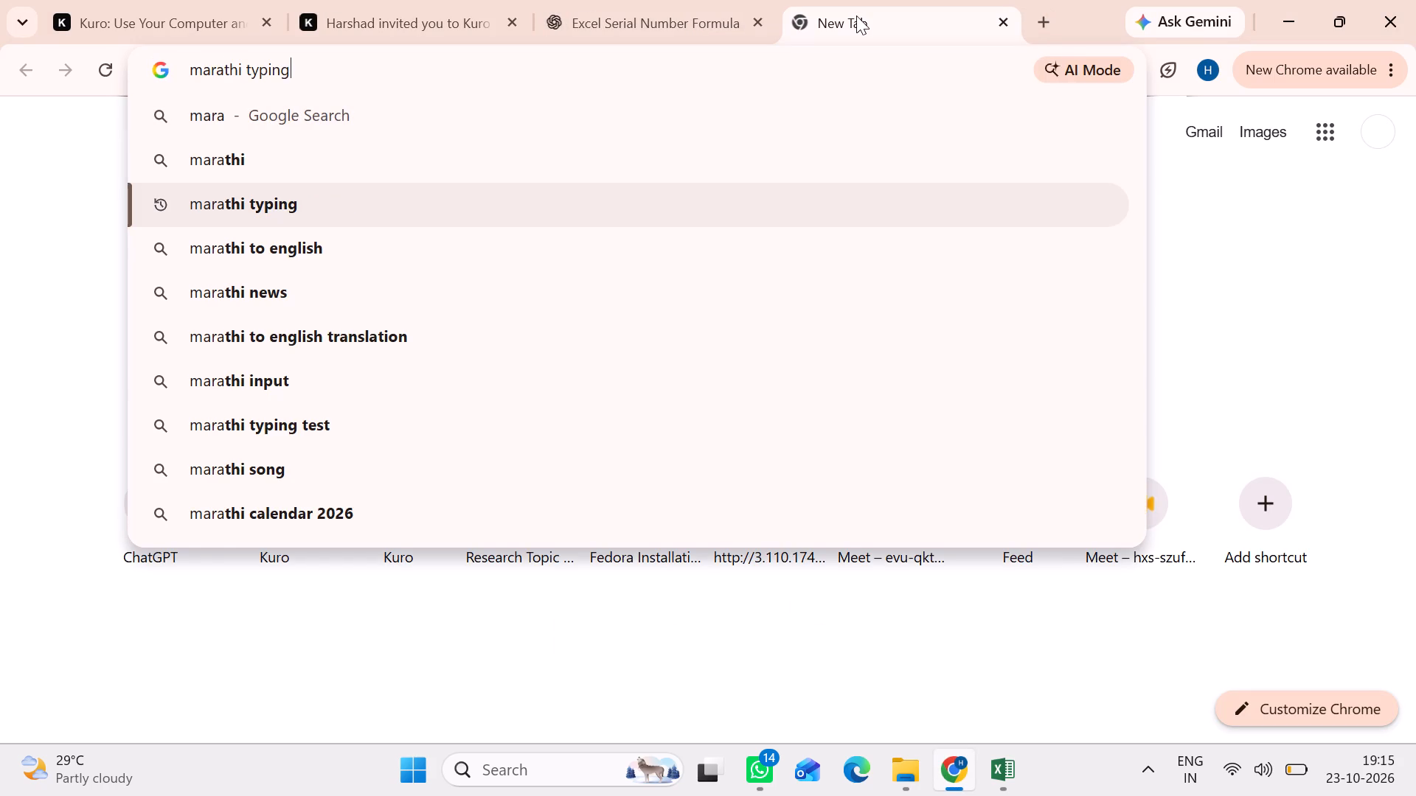
{"action": "key", "text": "Return"}
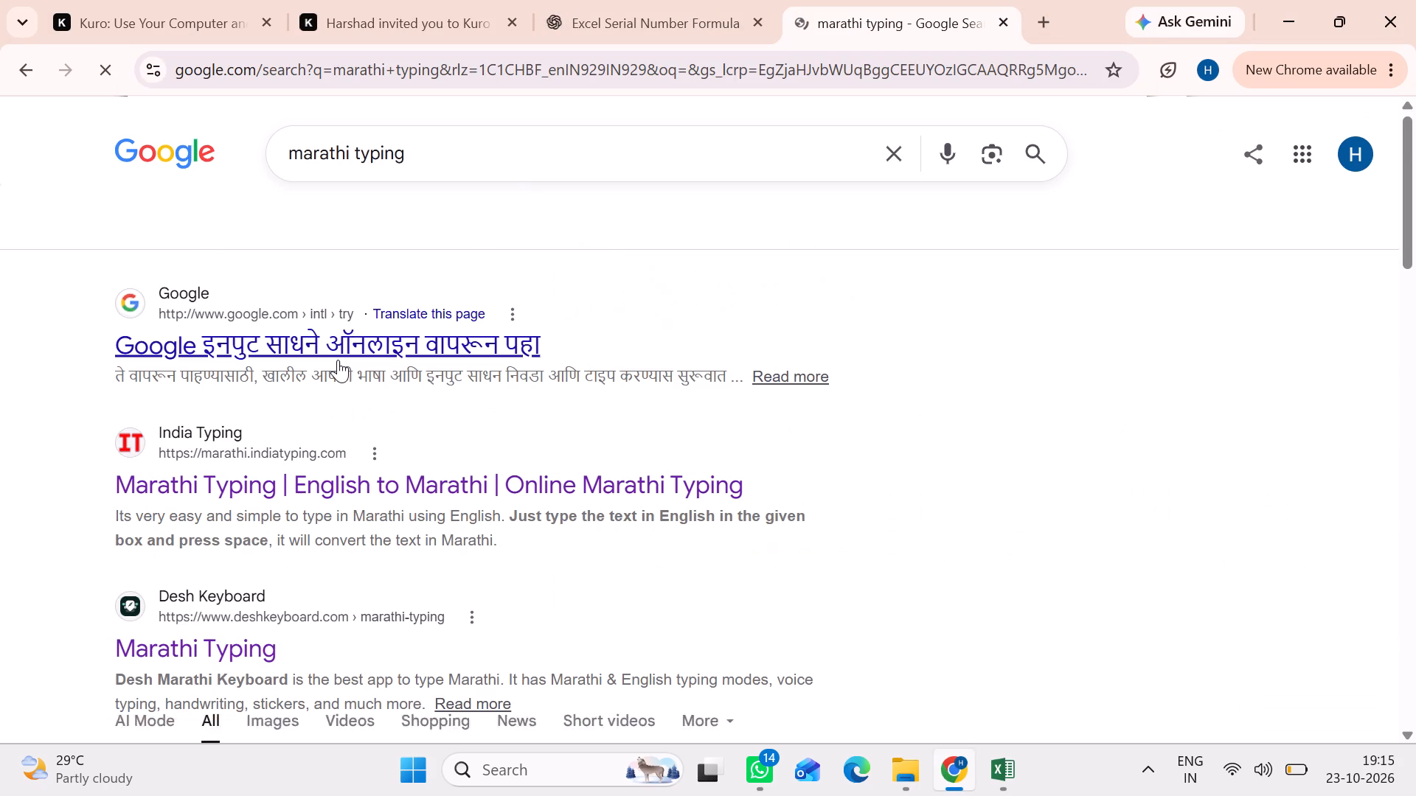
{"action": "left_click", "coordinate": [305, 491]}
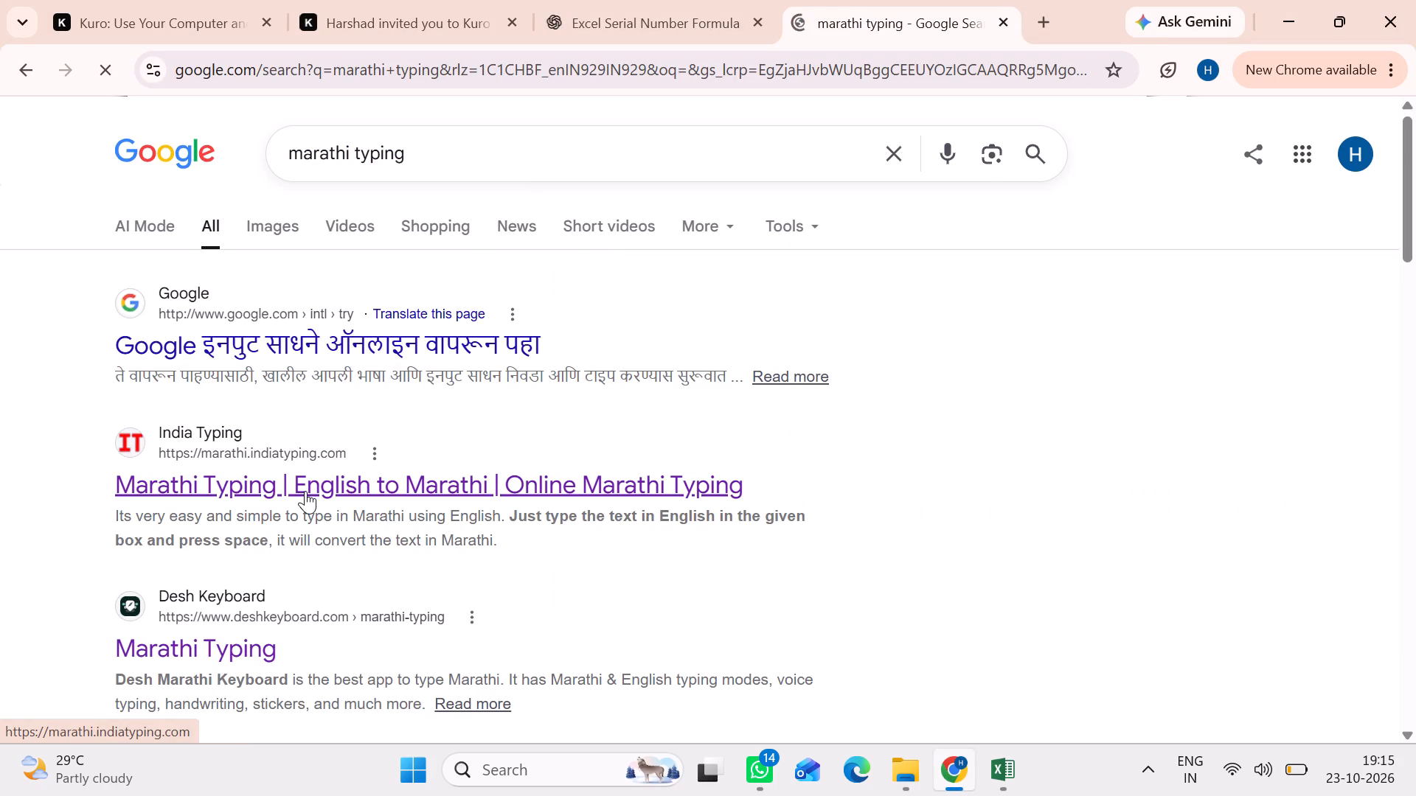
{"action": "left_click", "coordinate": [1031, 434]}
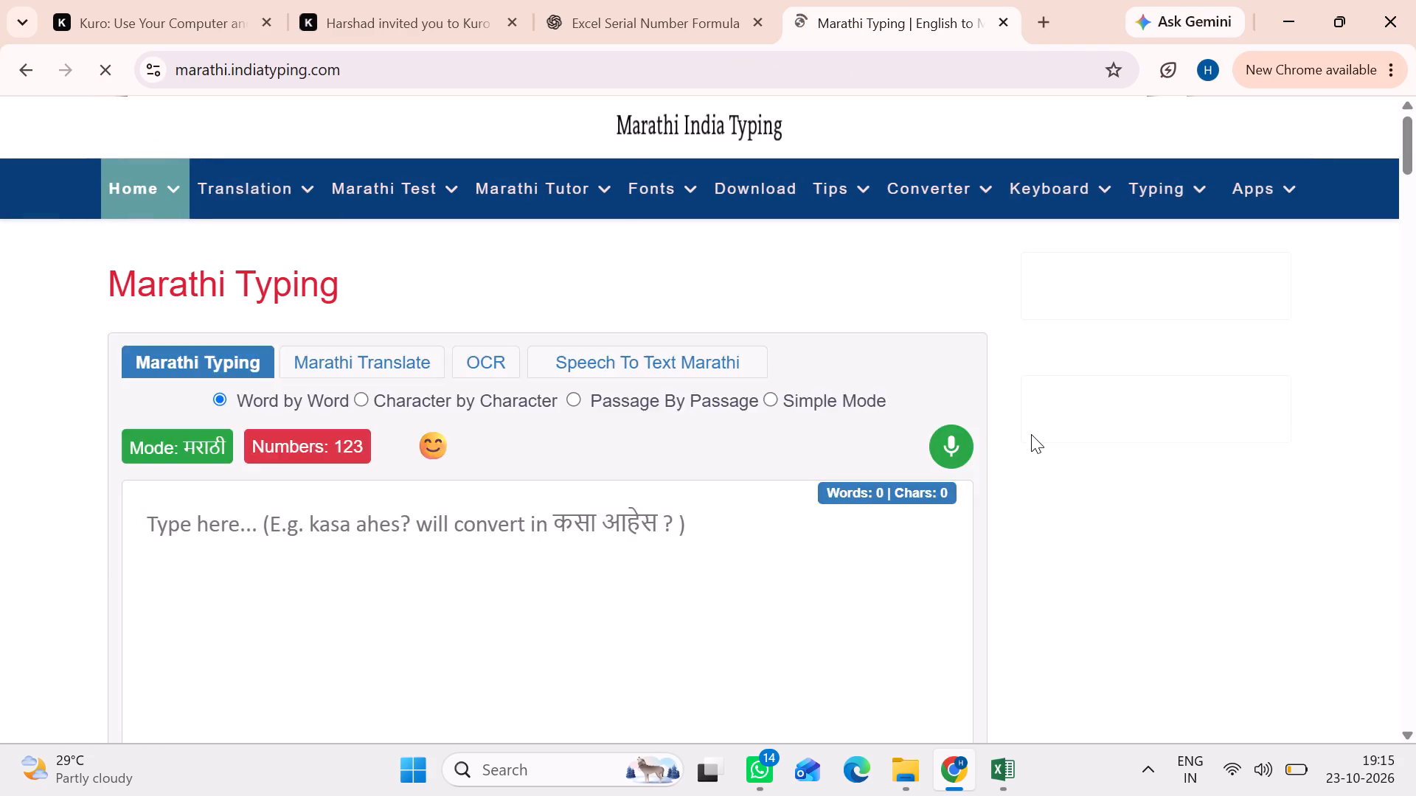
{"action": "key", "text": "ctrl+minus"}
{"action": "key", "text": "ctrl+minus"}
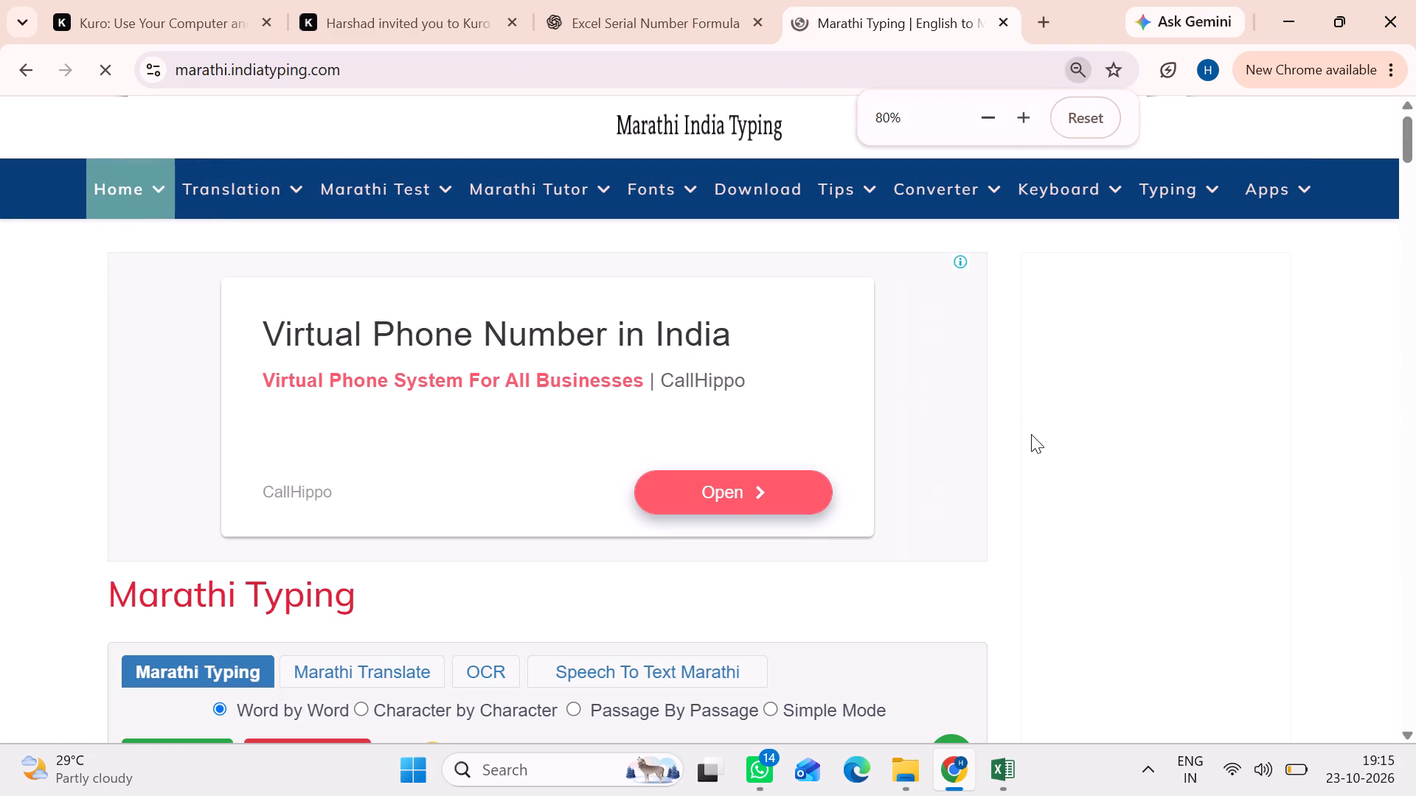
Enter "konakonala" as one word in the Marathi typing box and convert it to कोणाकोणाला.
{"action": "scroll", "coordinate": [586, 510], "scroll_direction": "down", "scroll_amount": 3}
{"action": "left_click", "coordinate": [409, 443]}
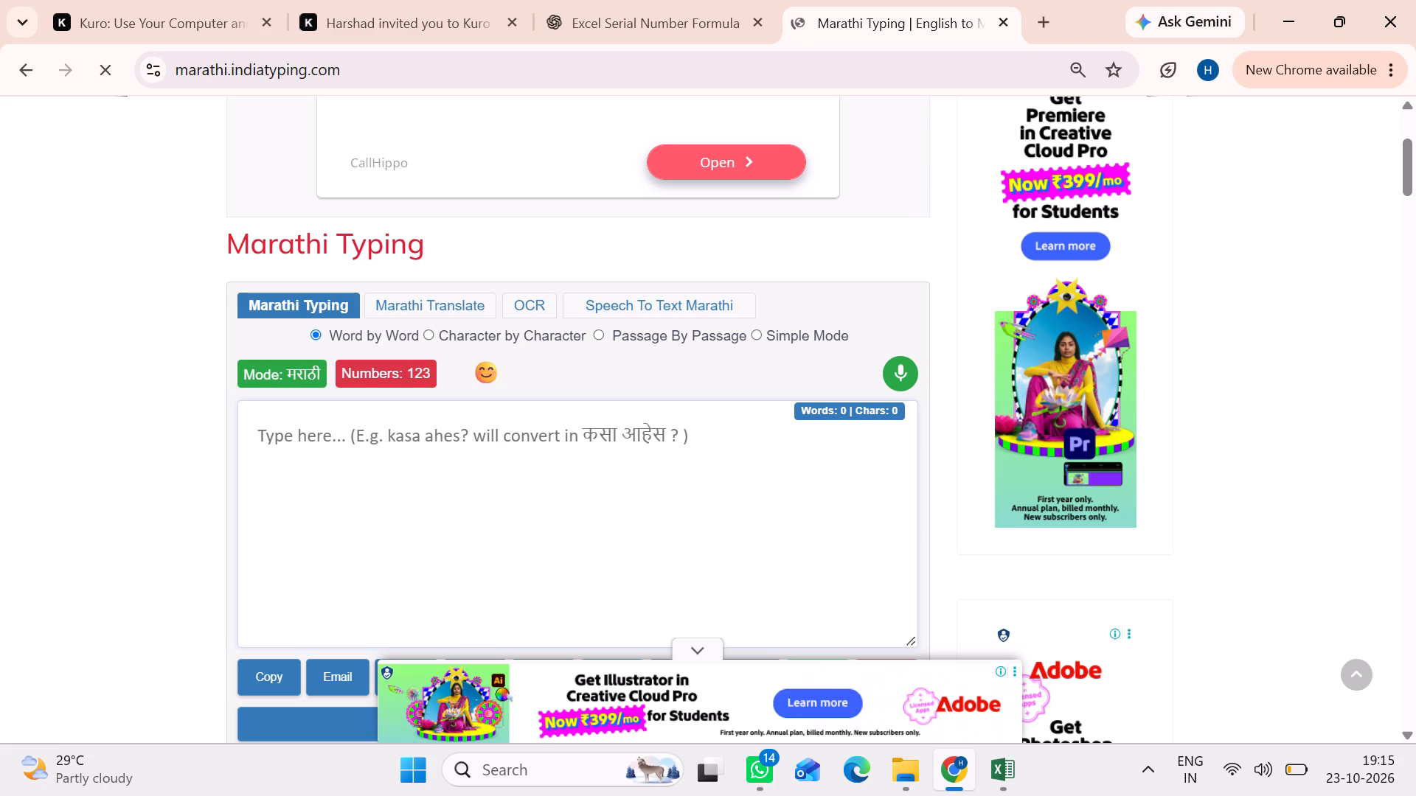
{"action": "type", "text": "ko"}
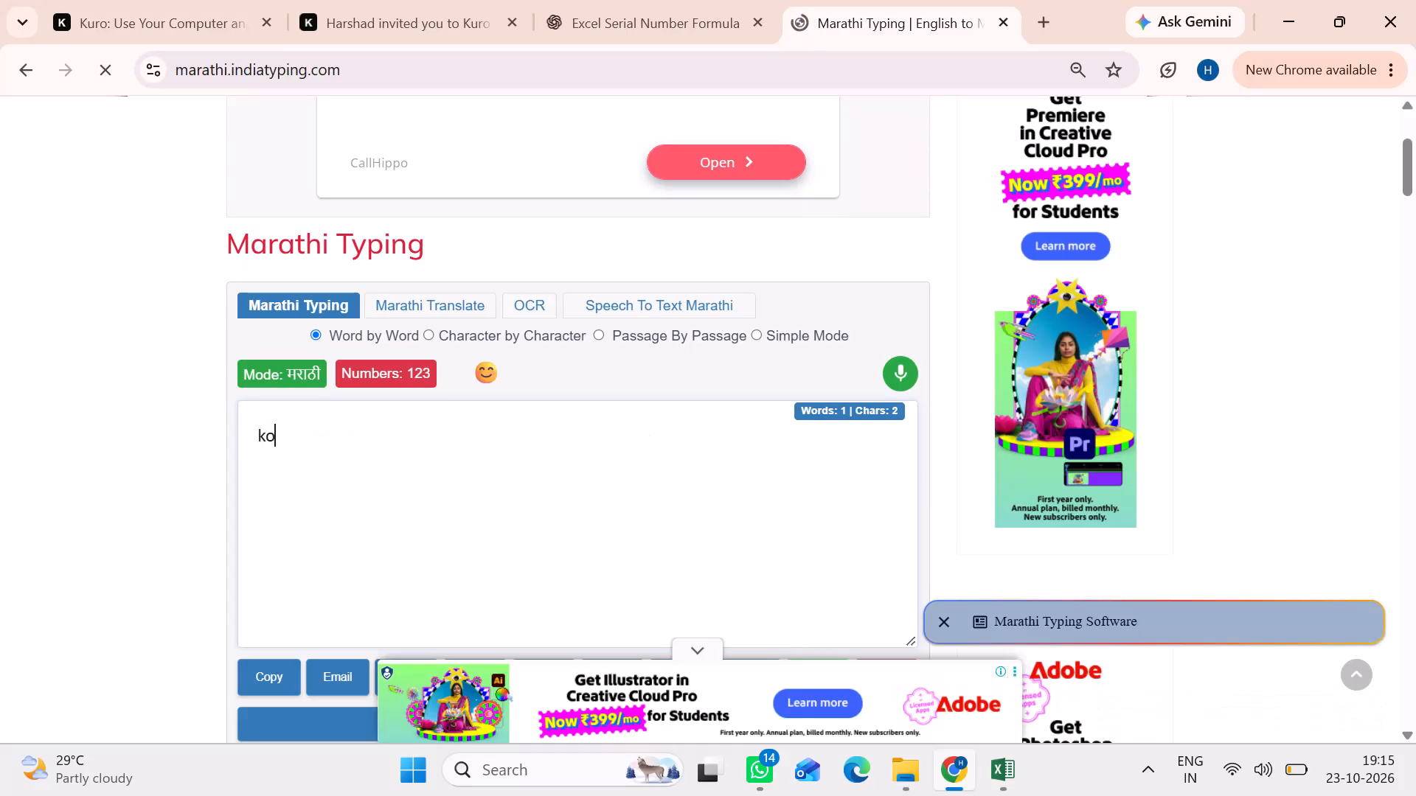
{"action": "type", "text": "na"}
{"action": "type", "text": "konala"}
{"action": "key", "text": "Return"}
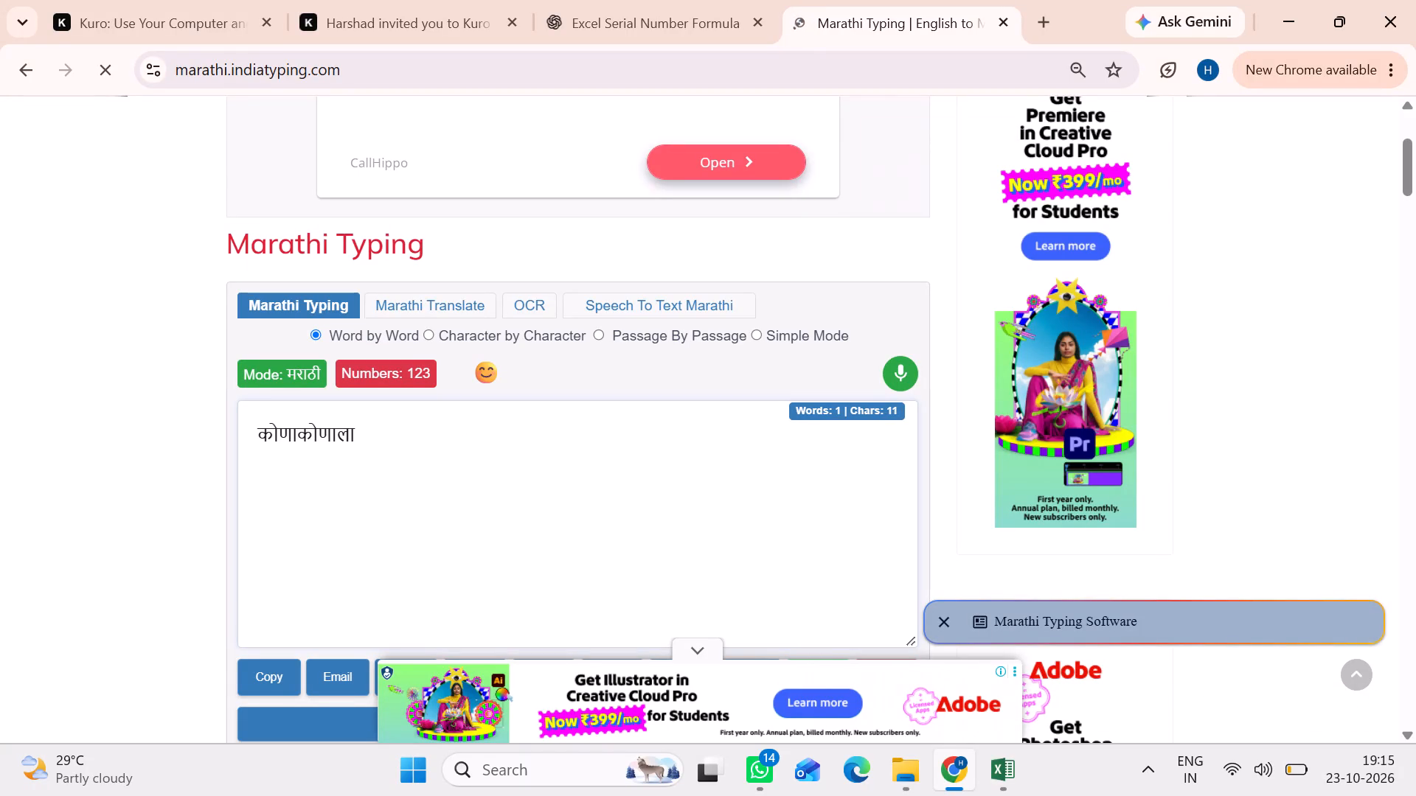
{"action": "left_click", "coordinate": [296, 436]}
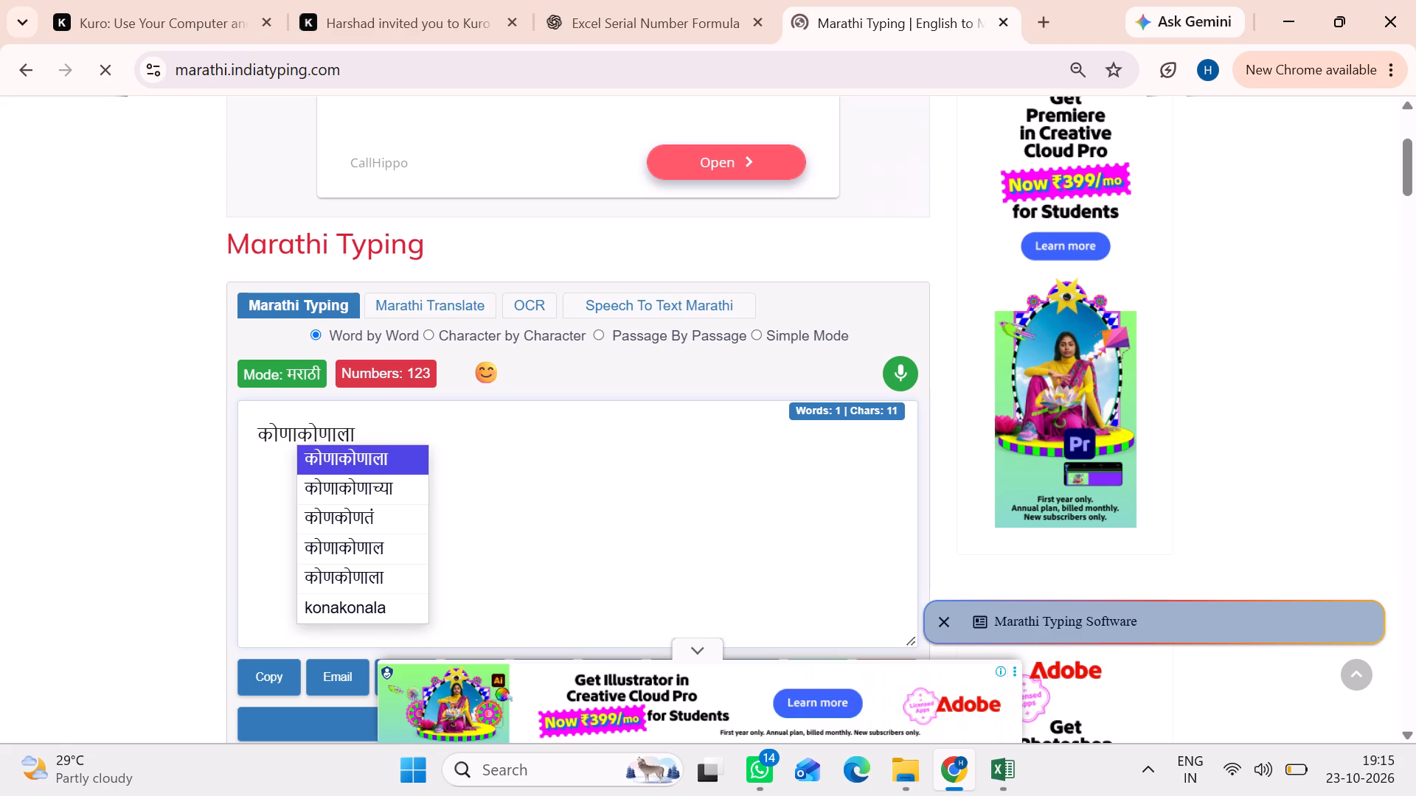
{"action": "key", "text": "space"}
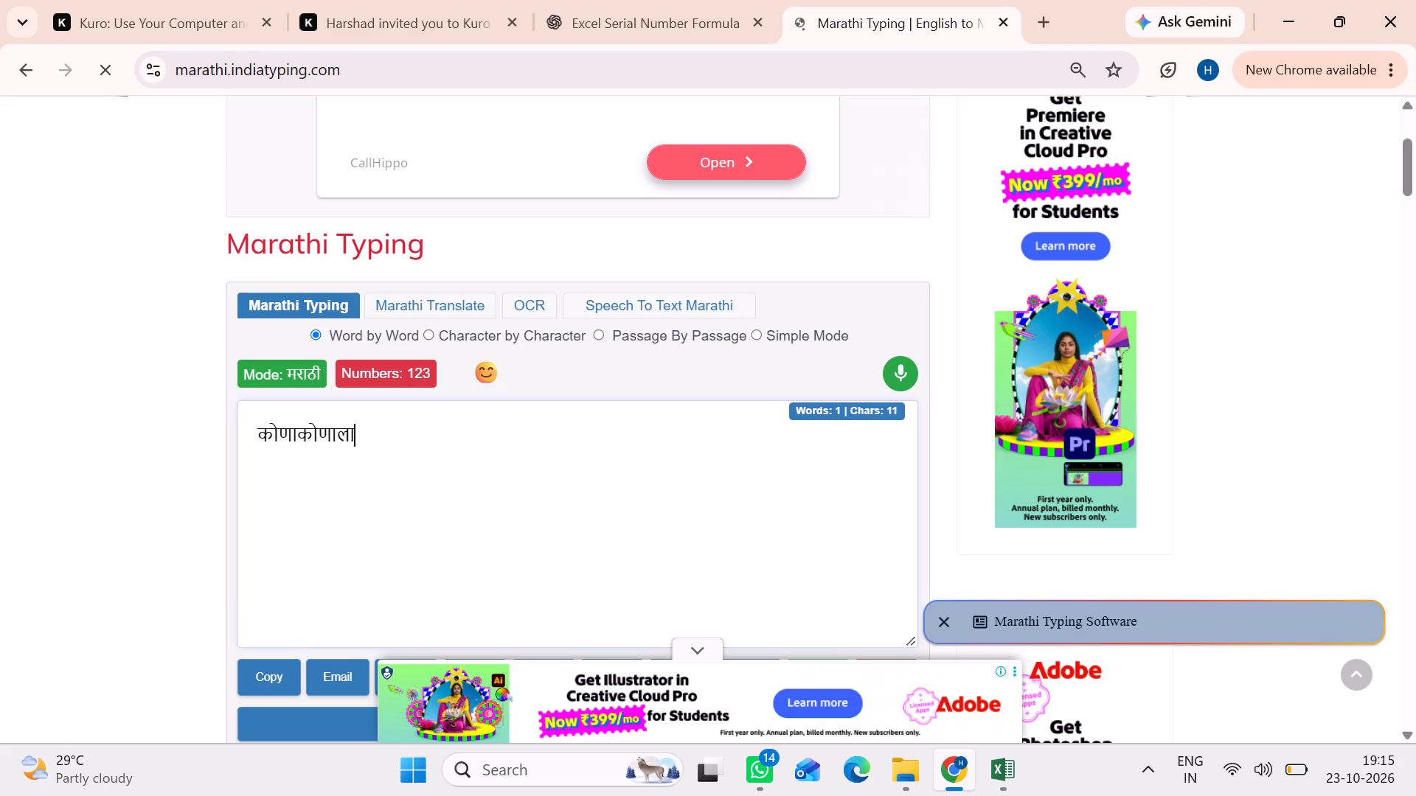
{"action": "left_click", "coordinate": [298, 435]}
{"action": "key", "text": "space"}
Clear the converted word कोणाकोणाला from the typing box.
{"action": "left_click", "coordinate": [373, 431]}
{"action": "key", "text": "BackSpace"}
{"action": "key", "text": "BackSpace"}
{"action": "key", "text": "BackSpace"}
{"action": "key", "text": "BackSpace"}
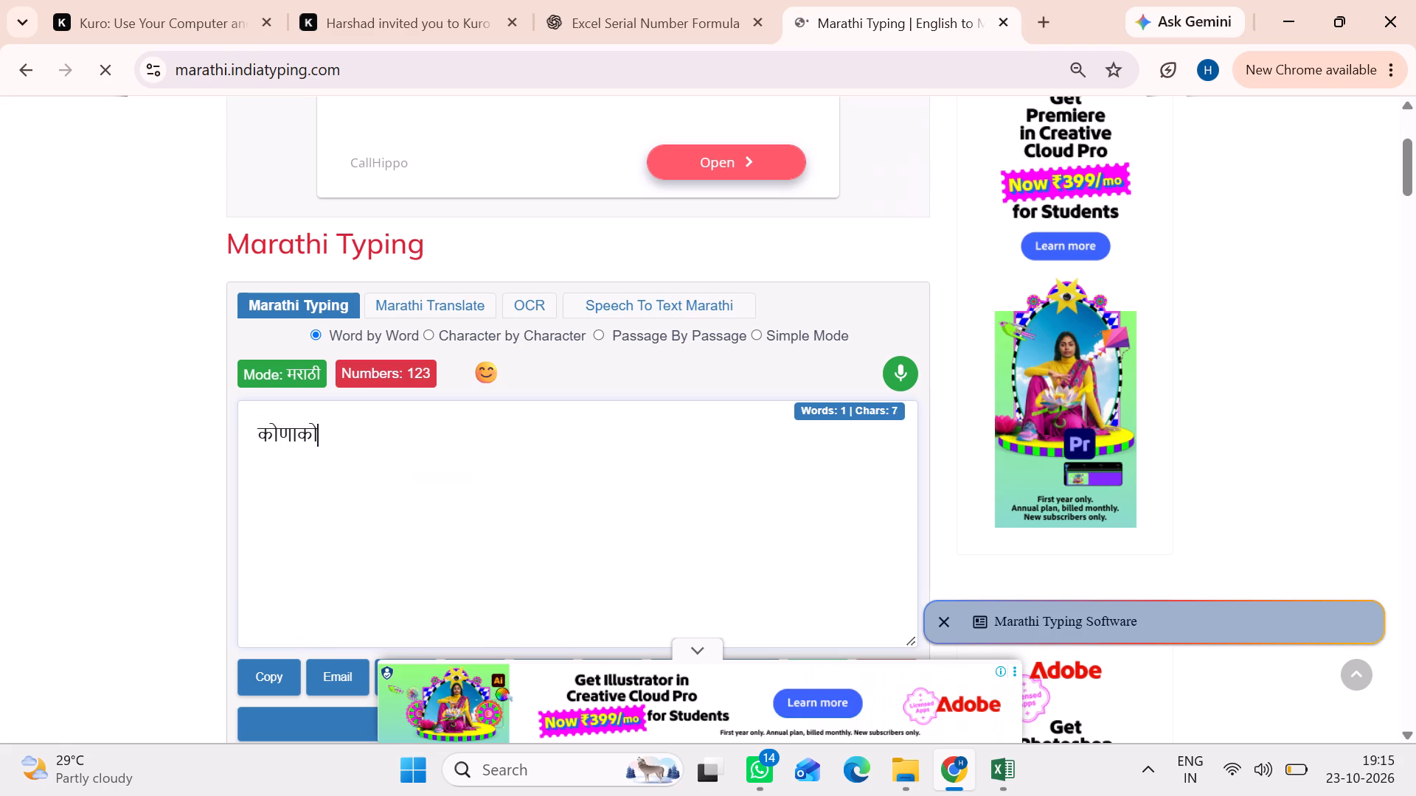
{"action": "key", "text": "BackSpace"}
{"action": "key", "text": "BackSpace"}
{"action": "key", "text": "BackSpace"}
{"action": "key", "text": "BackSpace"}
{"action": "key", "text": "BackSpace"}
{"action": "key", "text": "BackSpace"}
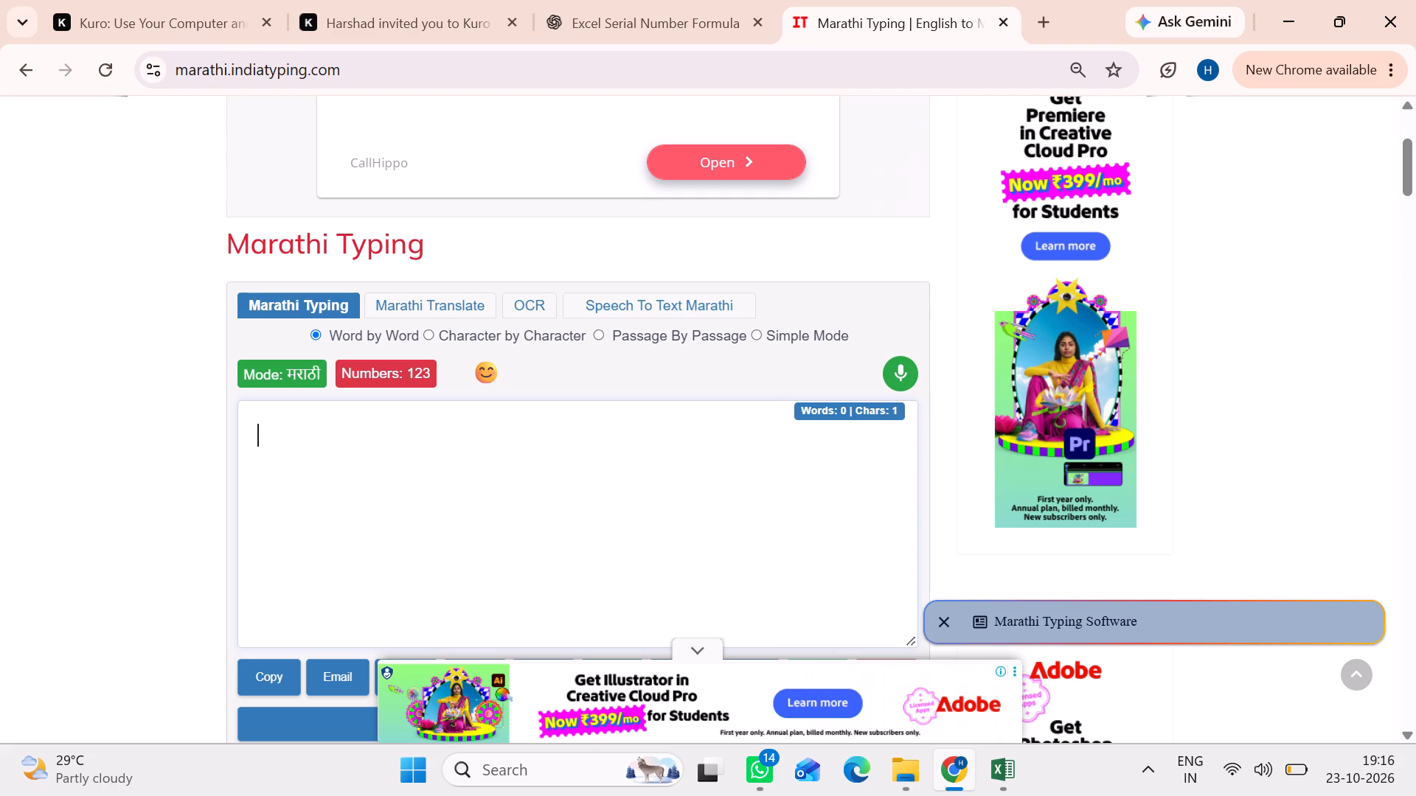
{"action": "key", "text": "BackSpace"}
Write "kona" in the typing box and choose the suggested spelling कोणा for it.
{"action": "type", "text": "kona"}
{"action": "key", "text": "space"}
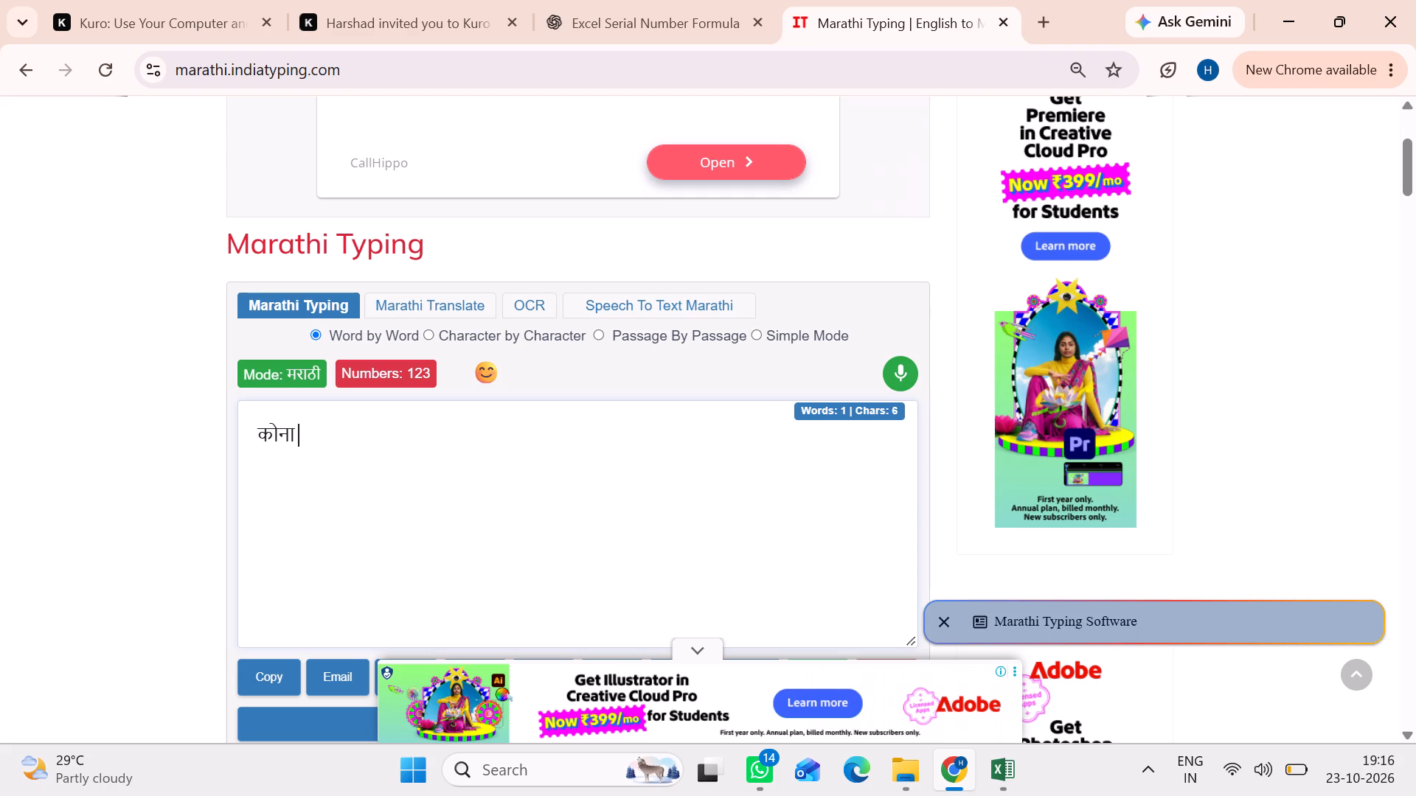
{"action": "key", "text": "BackSpace"}
{"action": "key", "text": "BackSpace"}
{"action": "key", "text": "BackSpace"}
{"action": "key", "text": "BackSpace"}
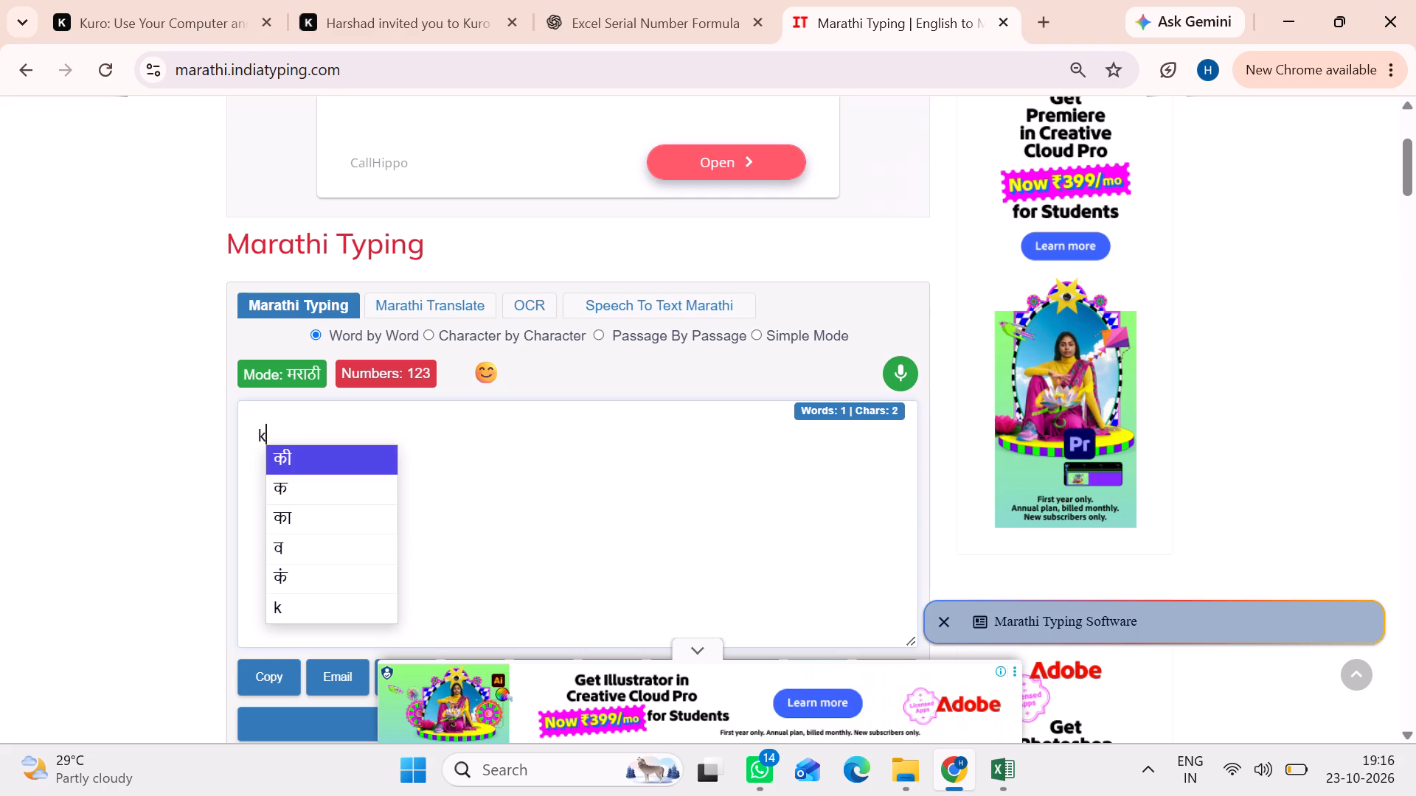
{"action": "key", "text": "BackSpace"}
{"action": "type", "text": "kona"}
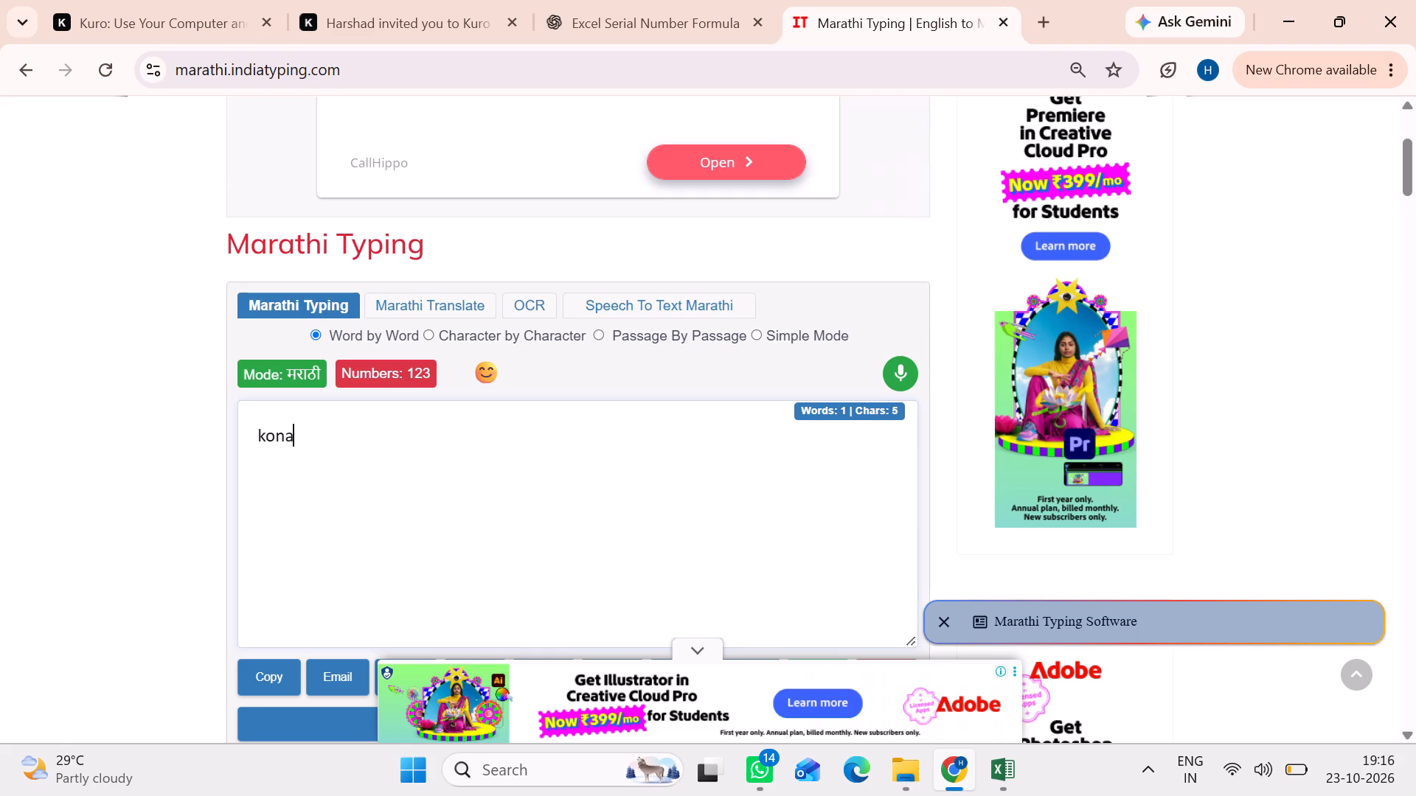
{"action": "key", "text": "space"}
{"action": "key", "text": "BackSpace"}
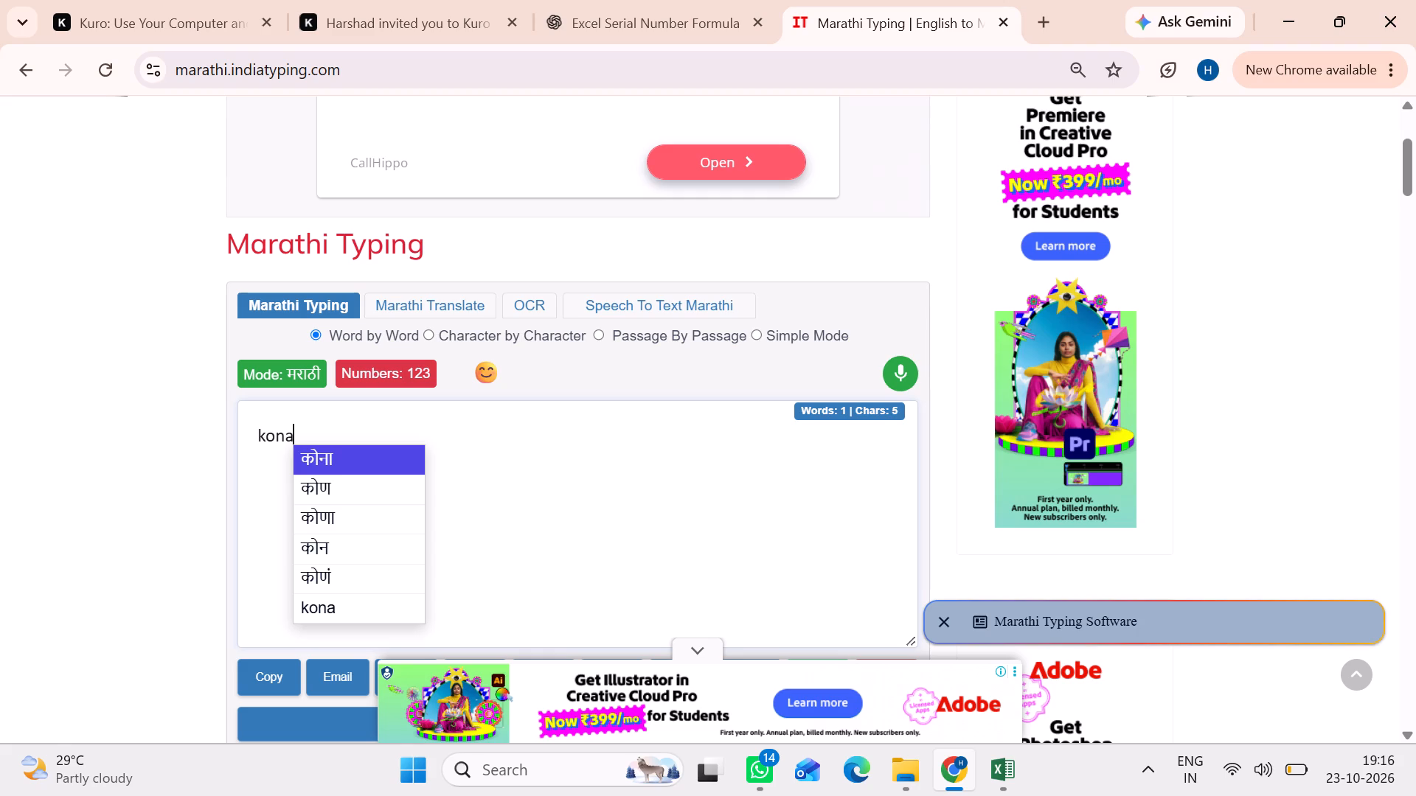
{"action": "left_click", "coordinate": [358, 514]}
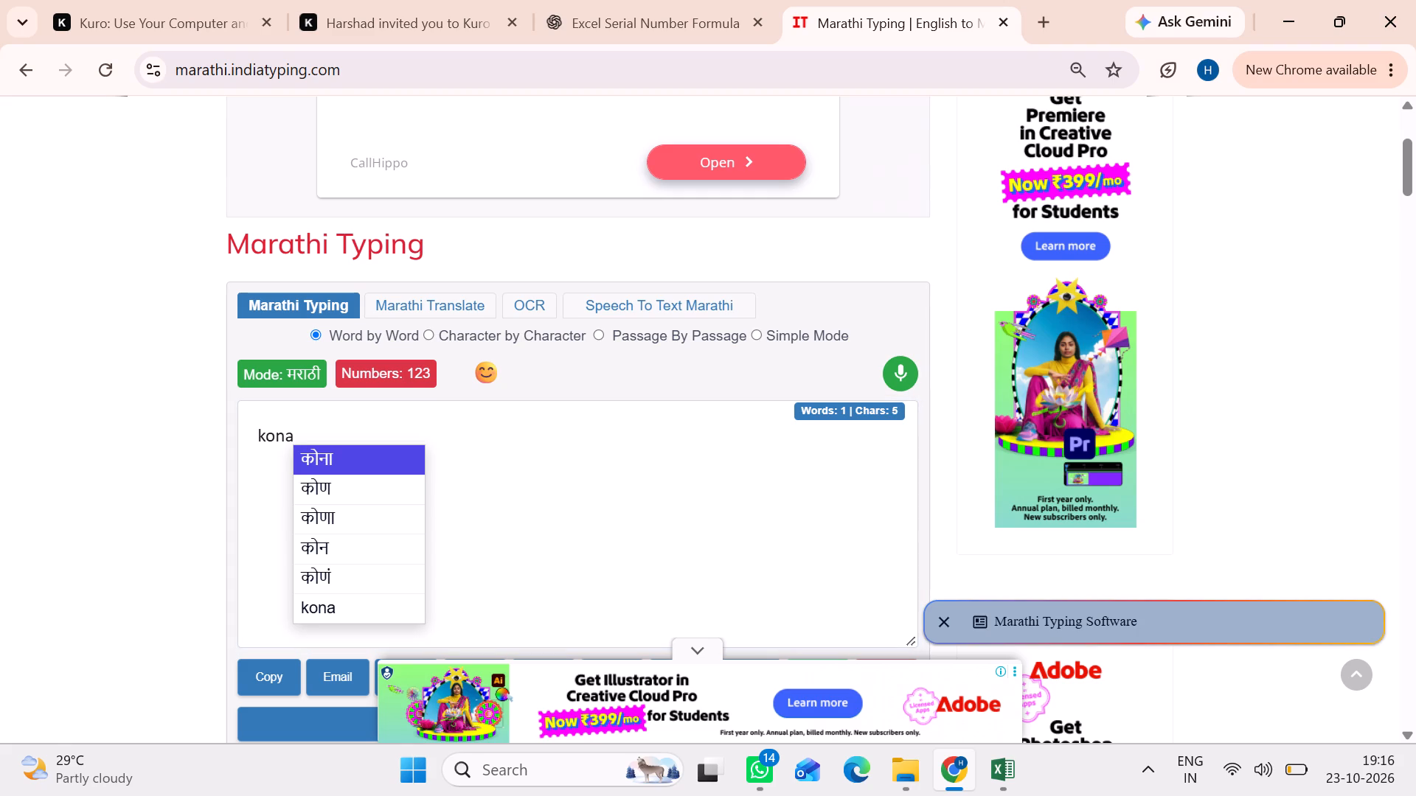
{"action": "left_click", "coordinate": [347, 517]}
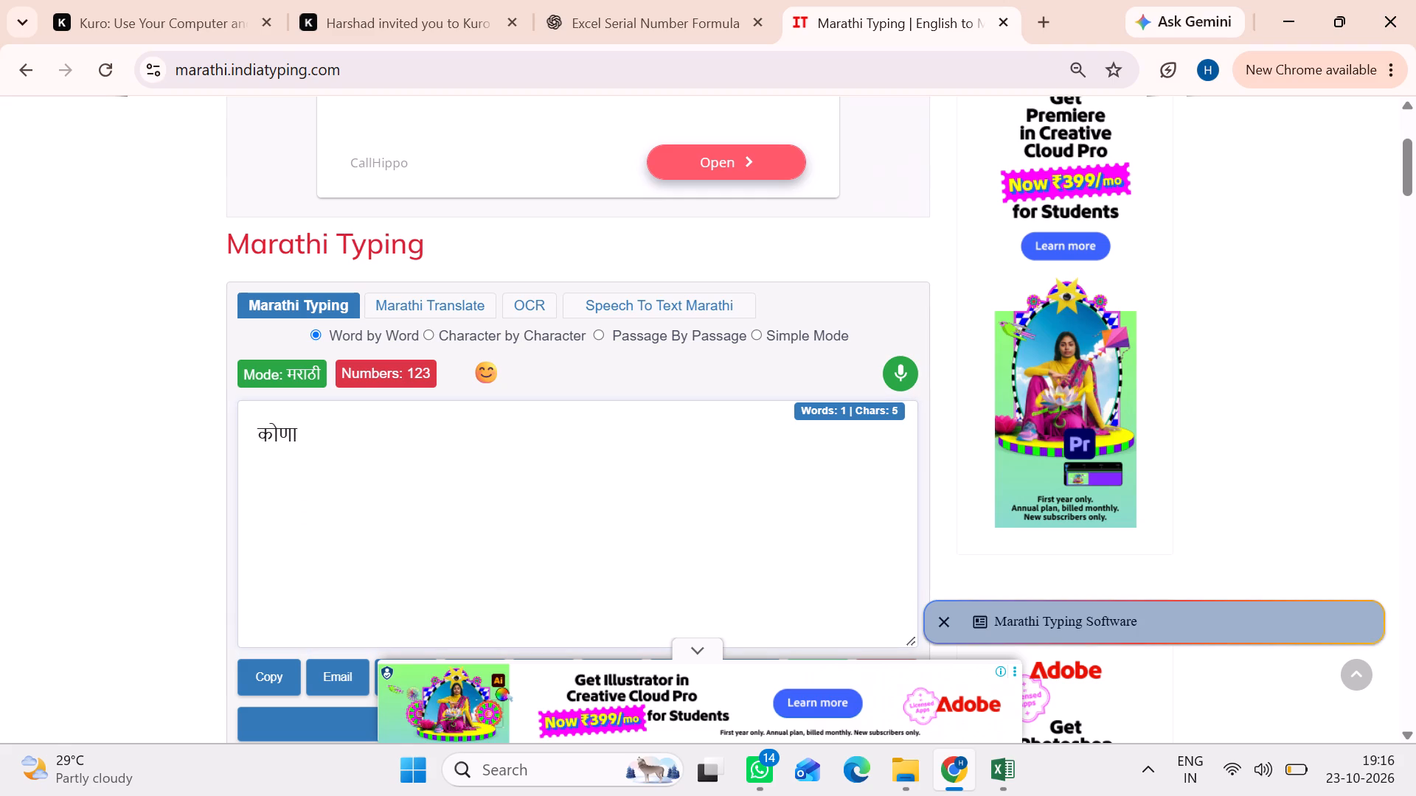
Add the words "konala" and "bolavne" to complete the phrase कोणा कोणाला बोलावणे.
{"action": "key", "text": "space"}
{"action": "type", "text": "konala"}
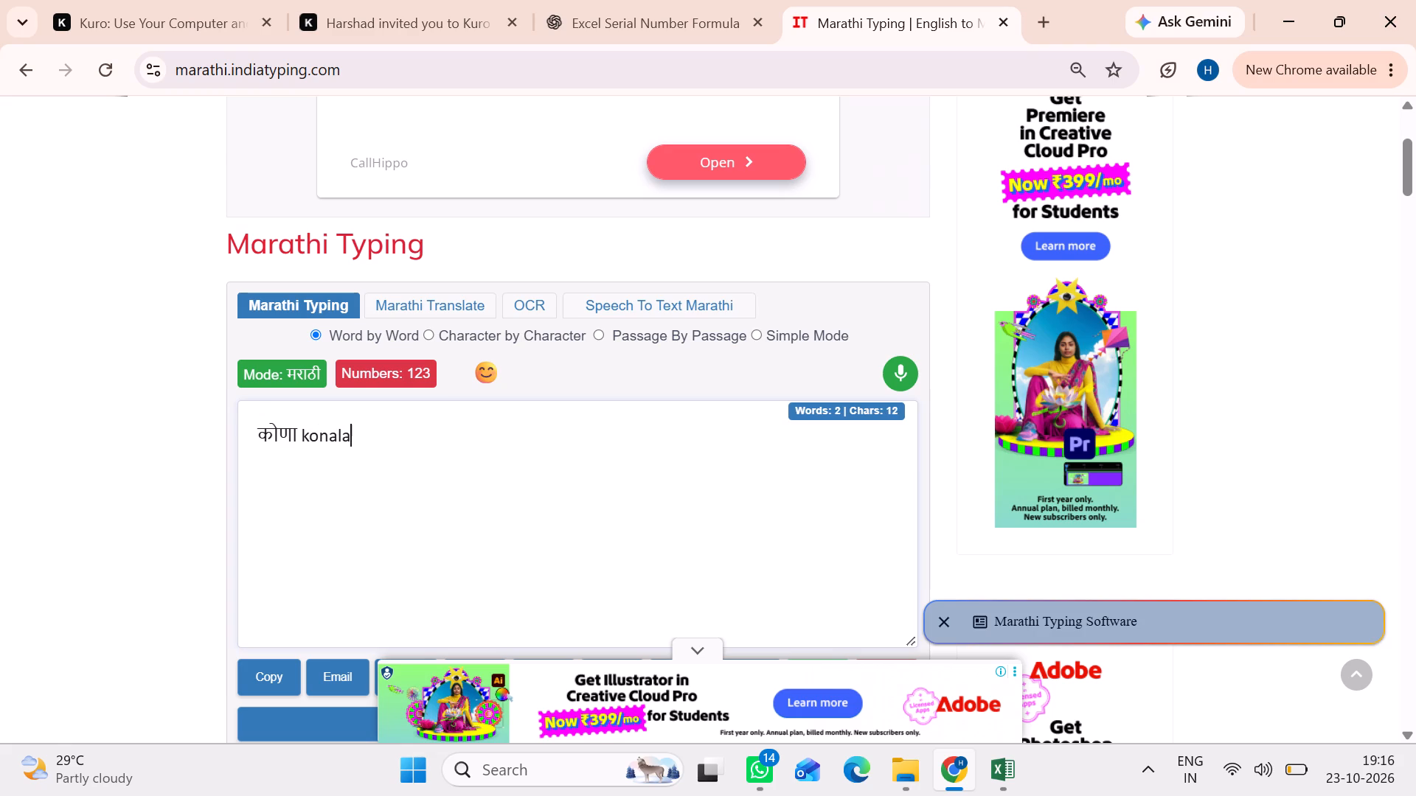
{"action": "key", "text": "space"}
{"action": "type", "text": "bo"}
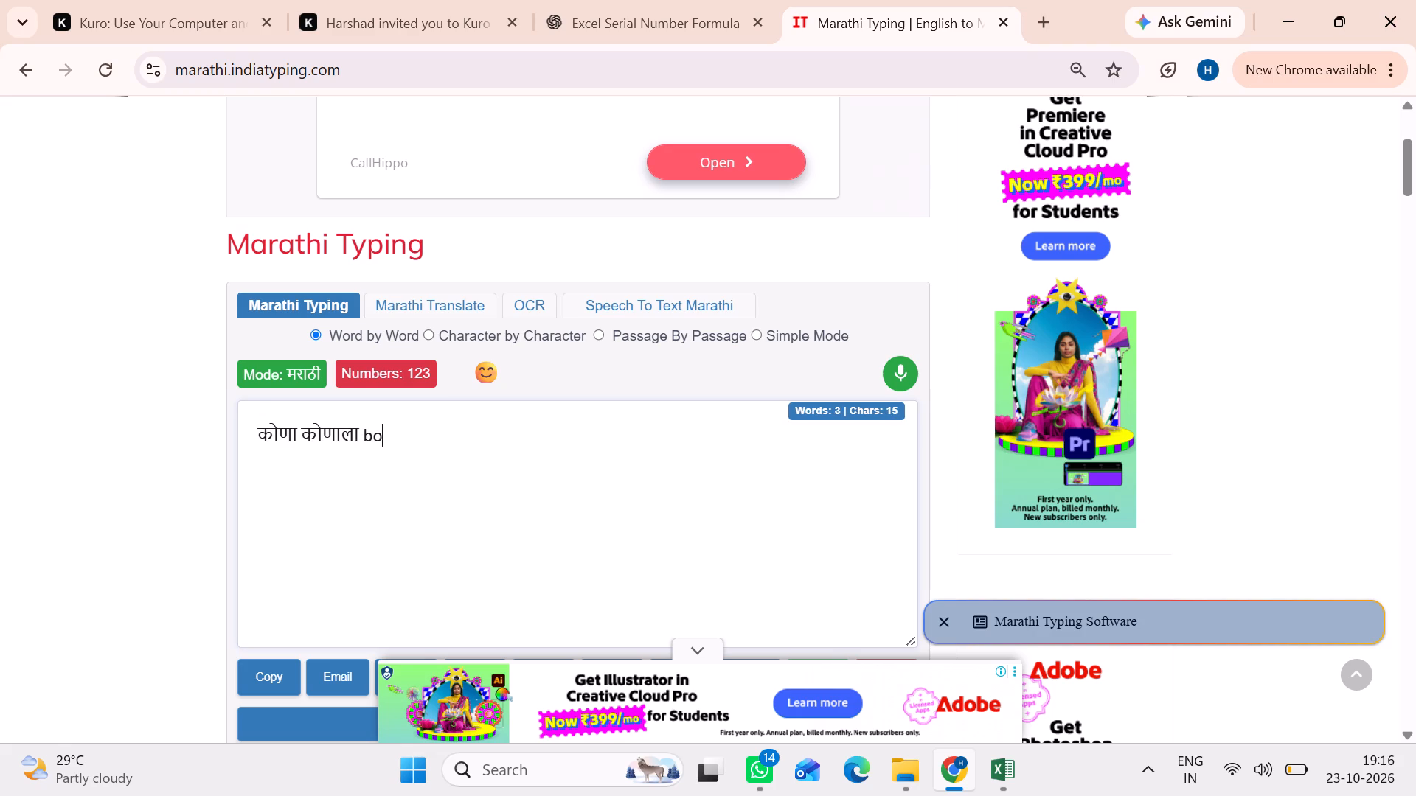
{"action": "type", "text": "la"}
{"action": "type", "text": "vne"}
{"action": "key", "text": "Return"}
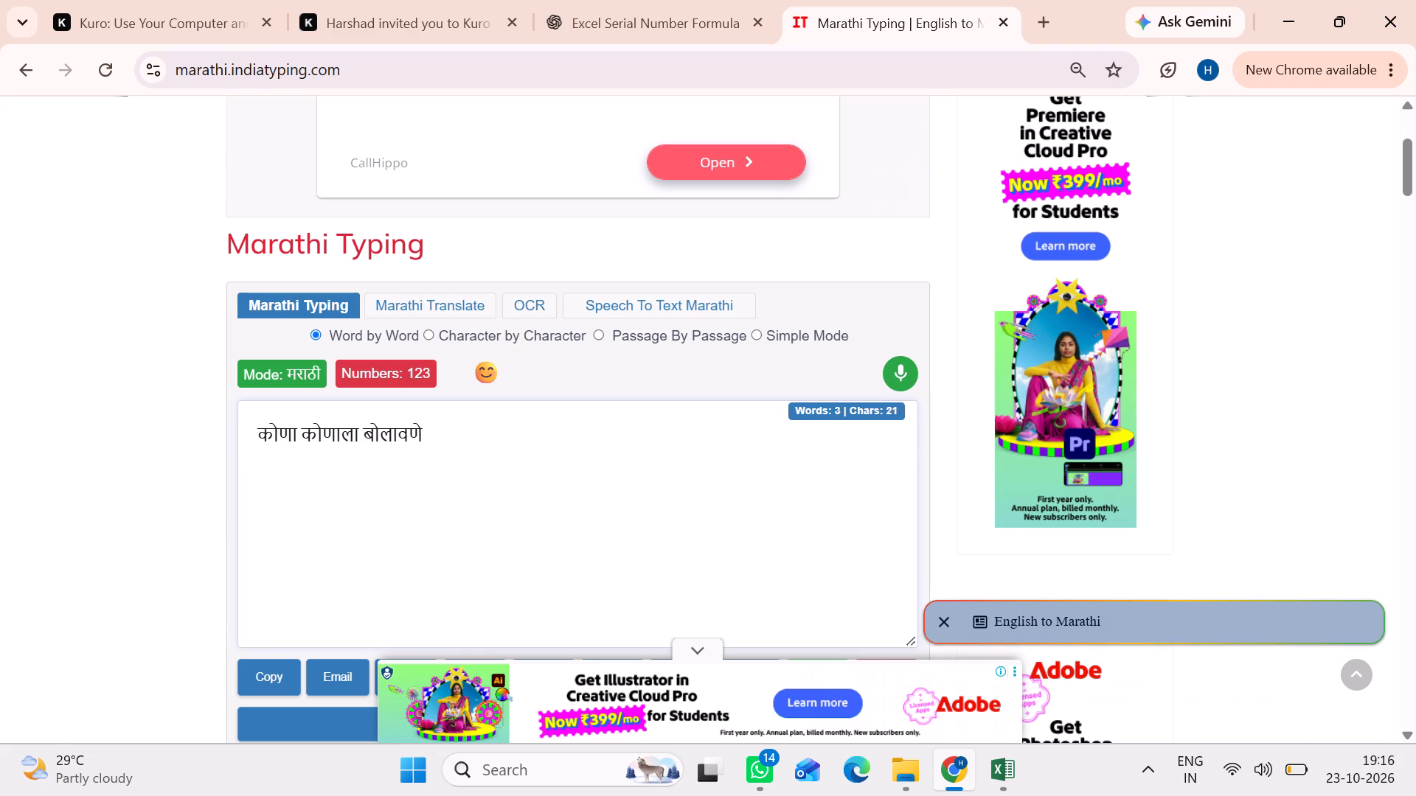
Copy the whole phrase कोणा कोणाला बोलावणे and paste it into cell A1 of the phone number1 workbook in Excel.
{"action": "left_click_drag", "start_coordinate": [433, 433], "coordinate": [253, 437]}
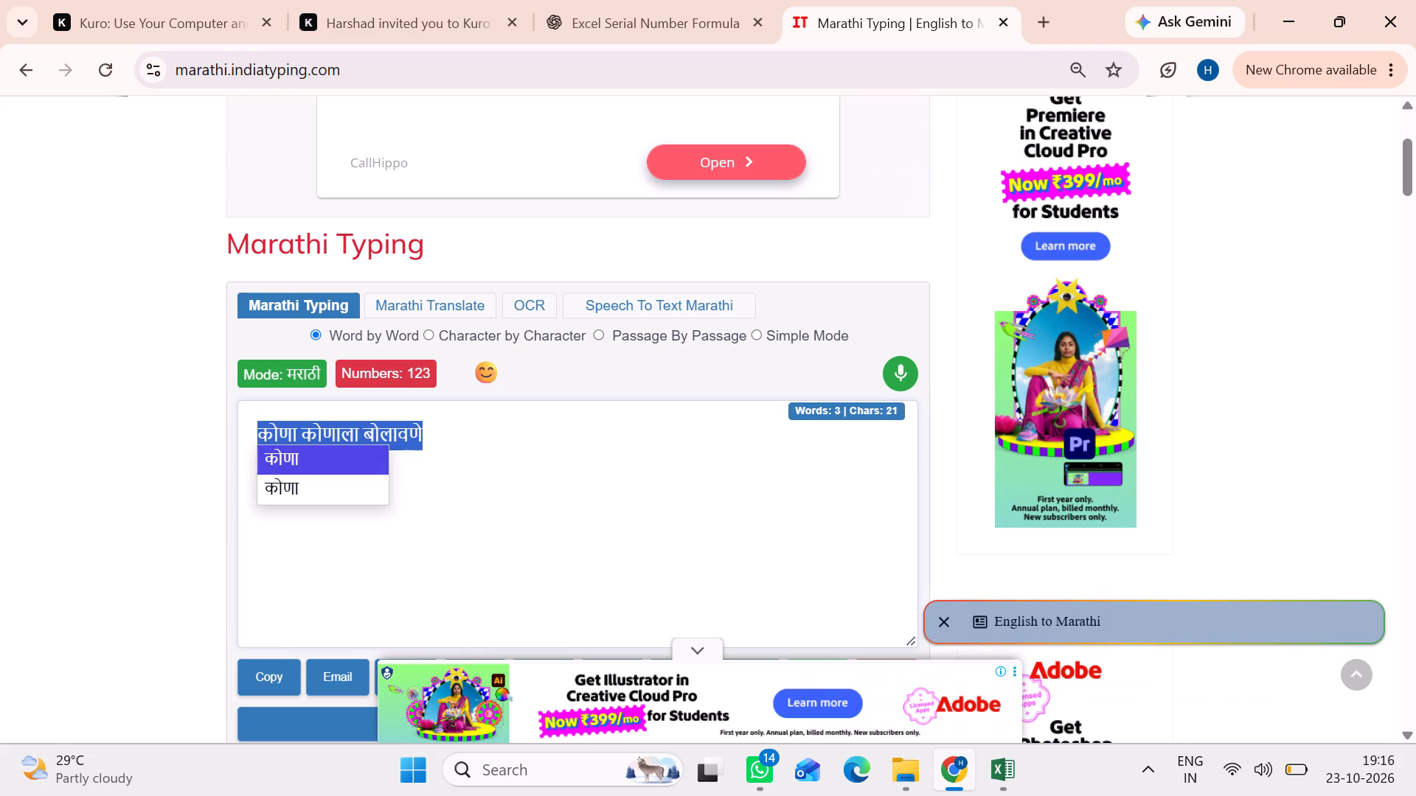
{"action": "key", "text": "ctrl+c"}
{"action": "left_click", "coordinate": [1024, 767]}
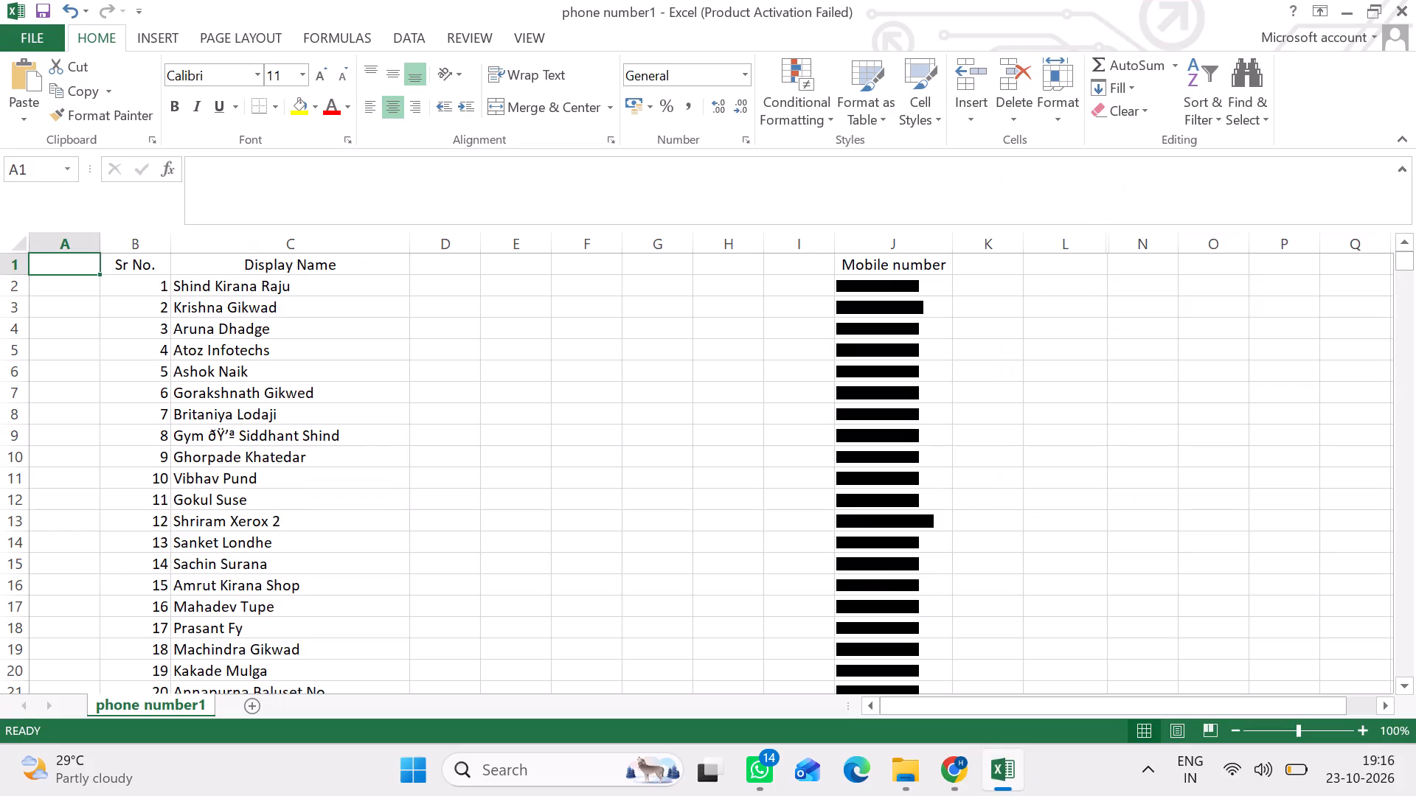
{"action": "left_click", "coordinate": [73, 268]}
{"action": "key", "text": "ctrl+v"}
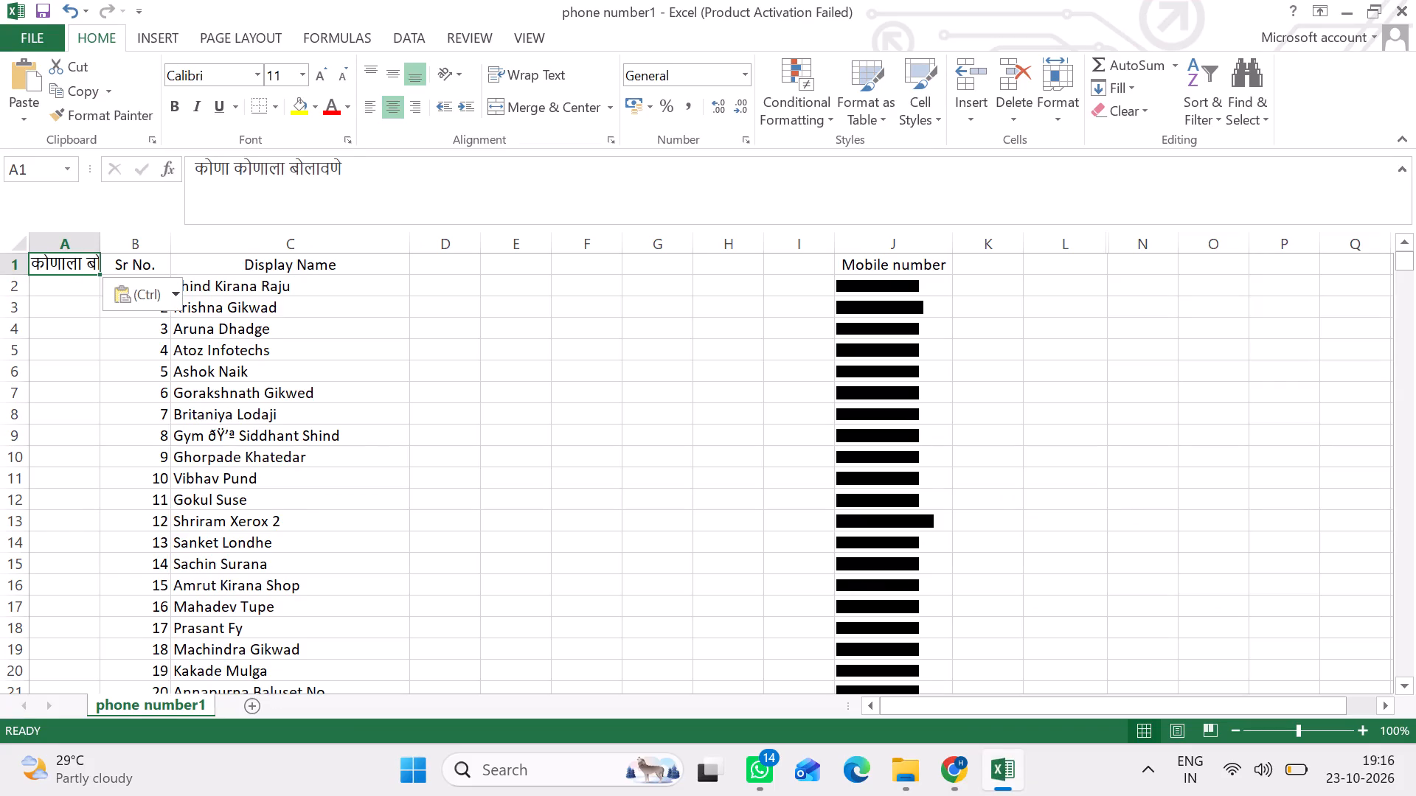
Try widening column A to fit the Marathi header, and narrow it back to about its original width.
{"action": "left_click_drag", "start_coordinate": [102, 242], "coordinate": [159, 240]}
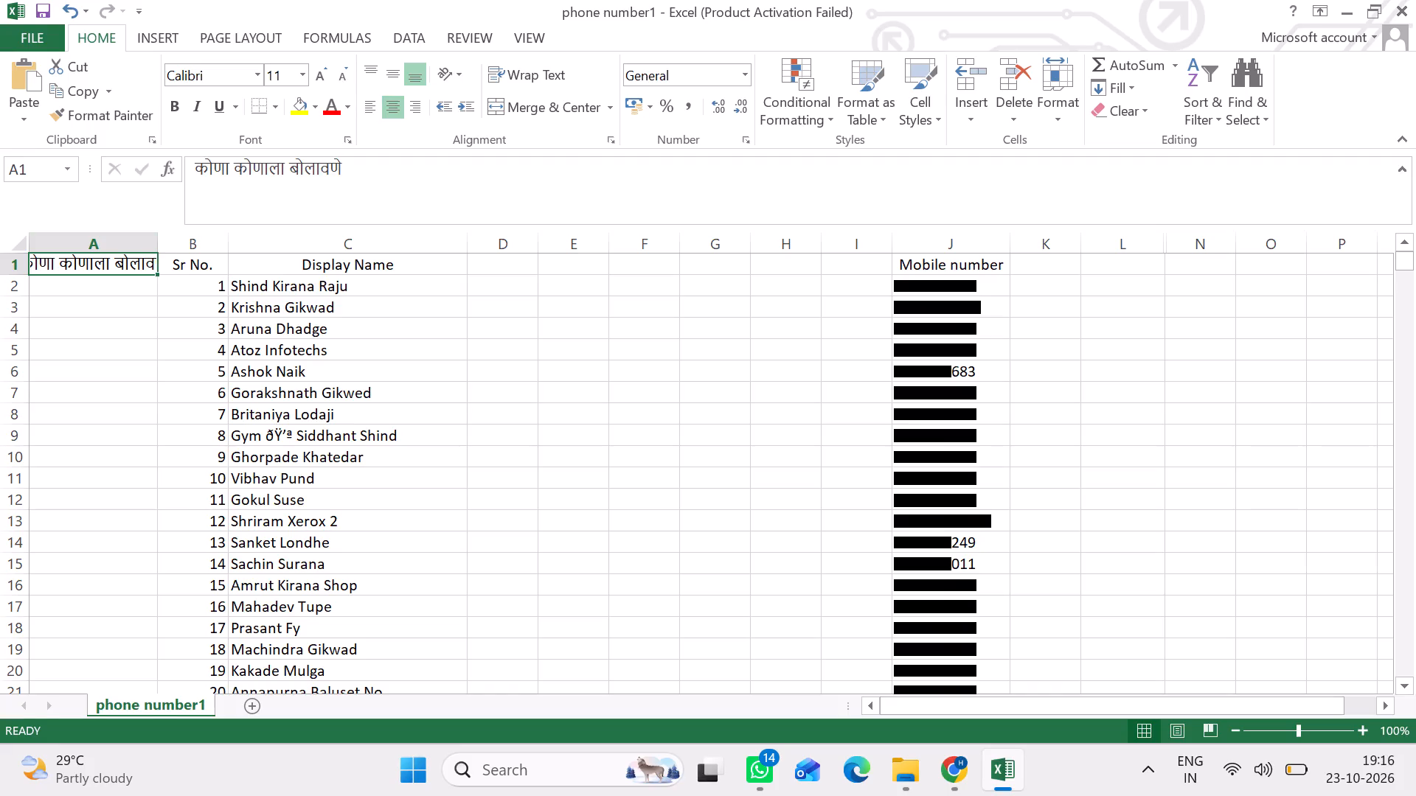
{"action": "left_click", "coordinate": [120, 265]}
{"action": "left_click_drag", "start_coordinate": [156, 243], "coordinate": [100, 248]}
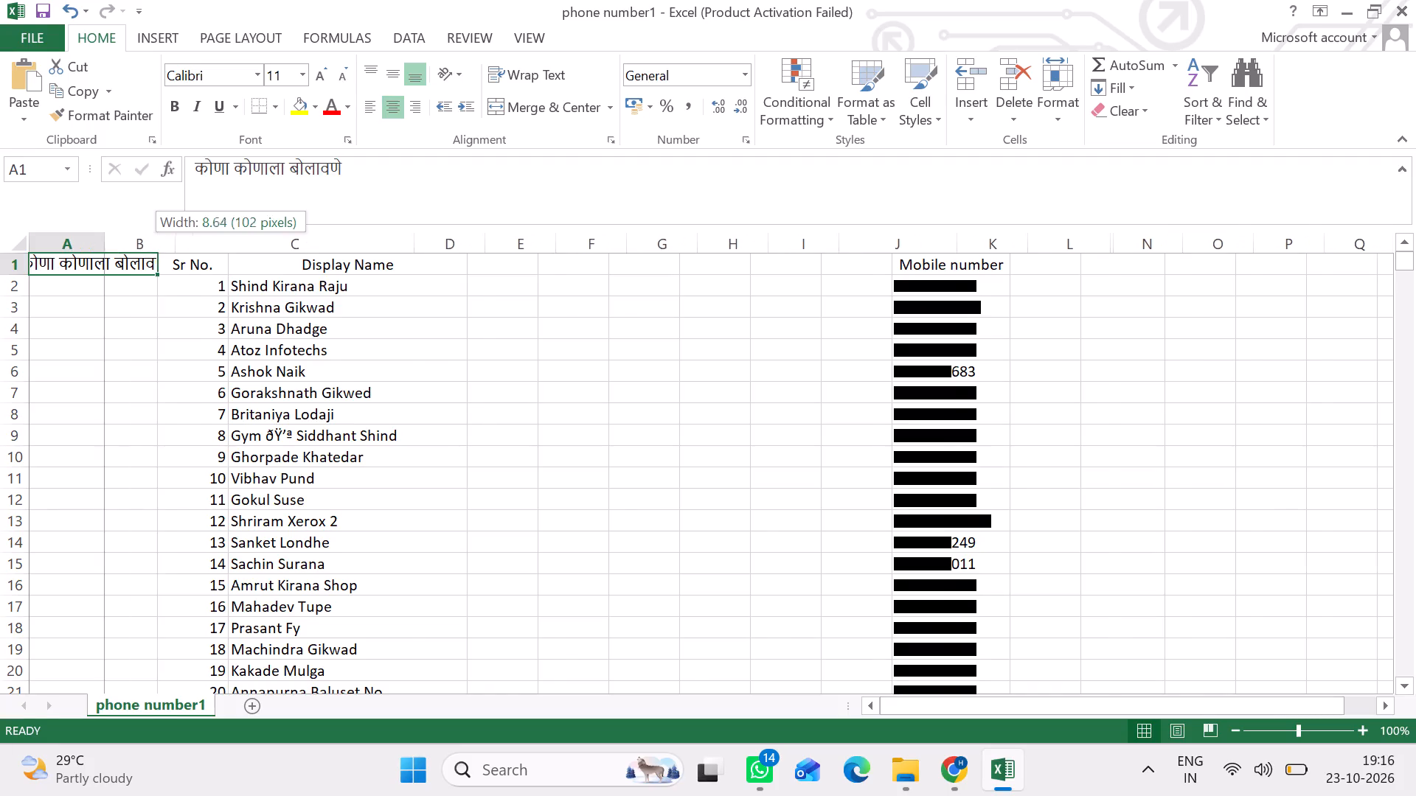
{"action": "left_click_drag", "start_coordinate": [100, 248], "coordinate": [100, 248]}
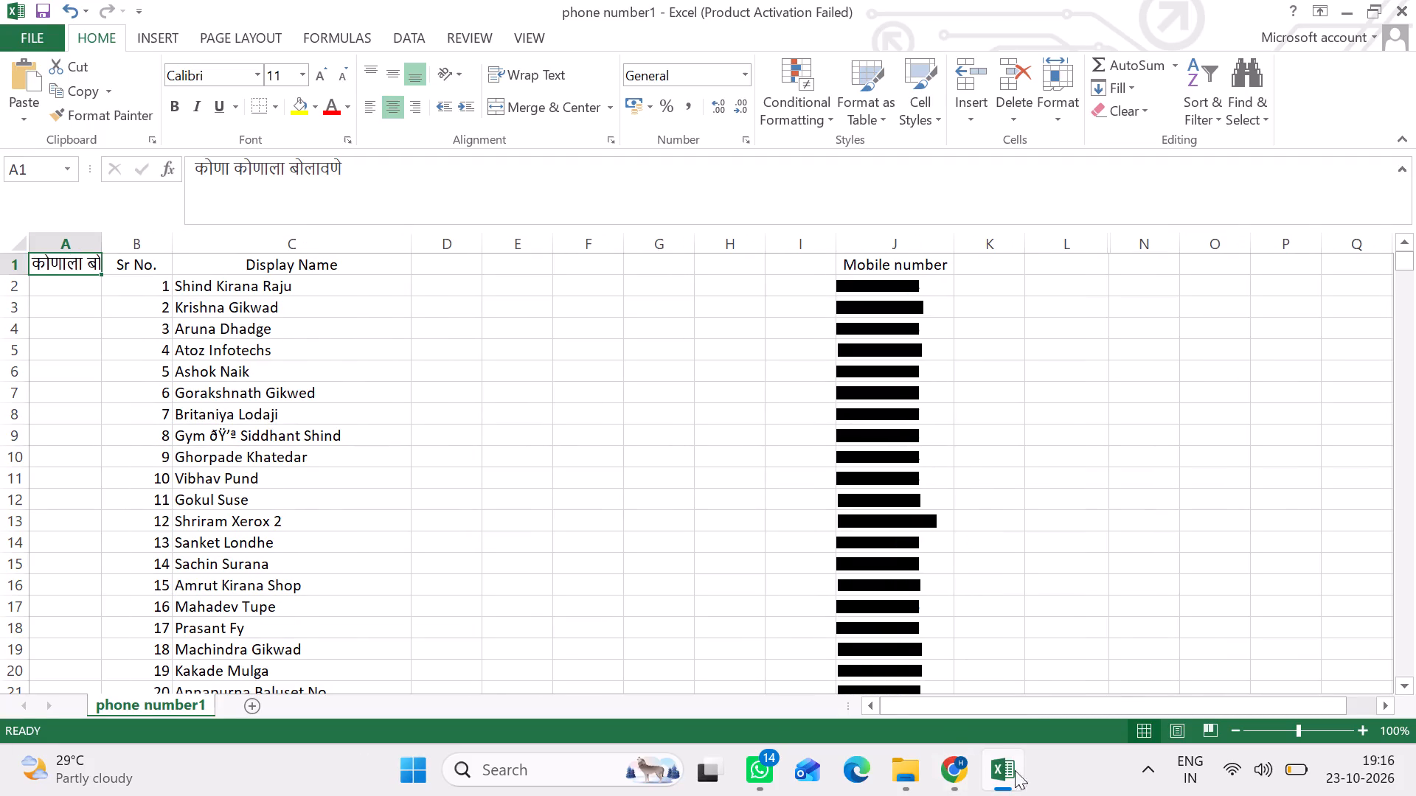
Switch back to the Marathi typing page in Chrome, dismiss the ad and replace the phrase with कोण कोण.
{"action": "left_click", "coordinate": [1020, 768]}
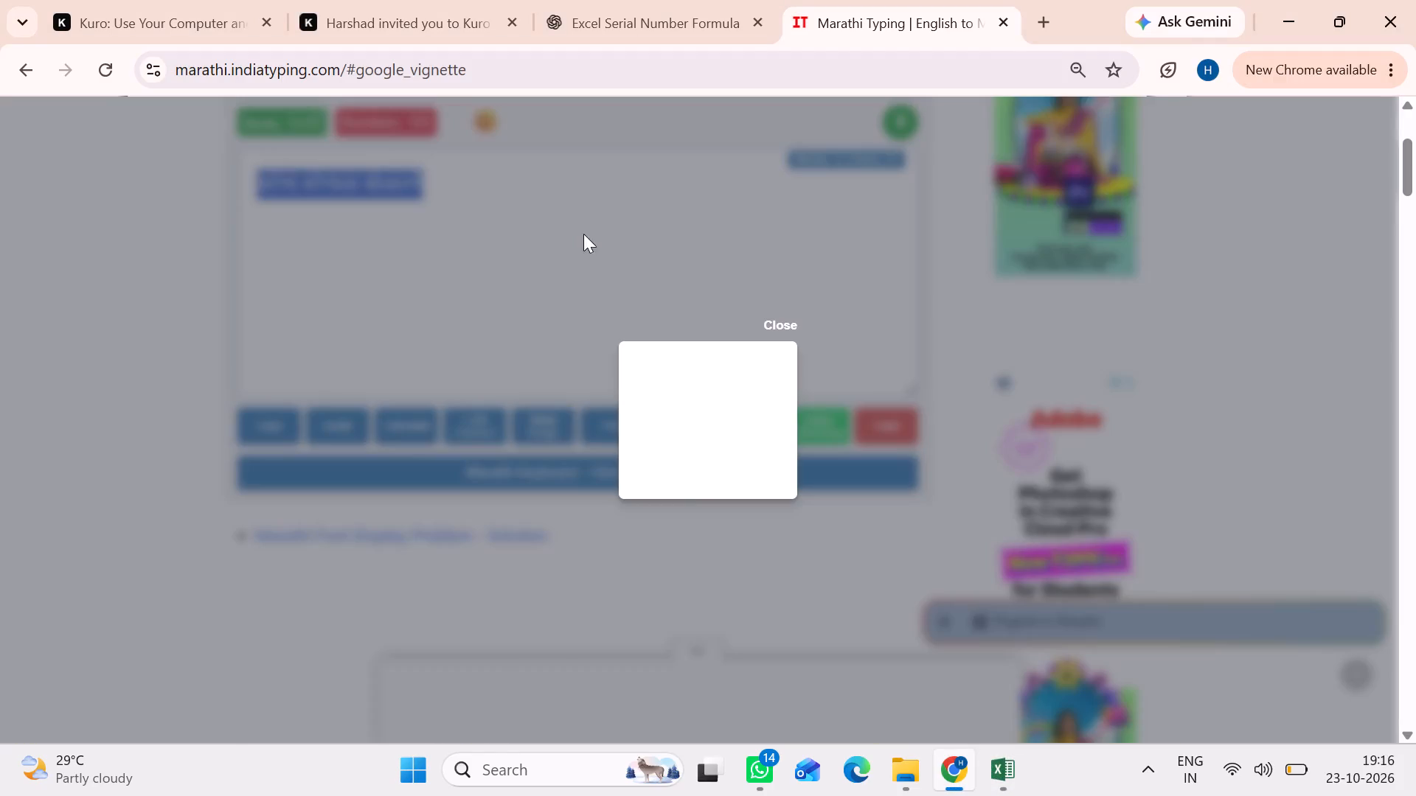
{"action": "left_click", "coordinate": [777, 321]}
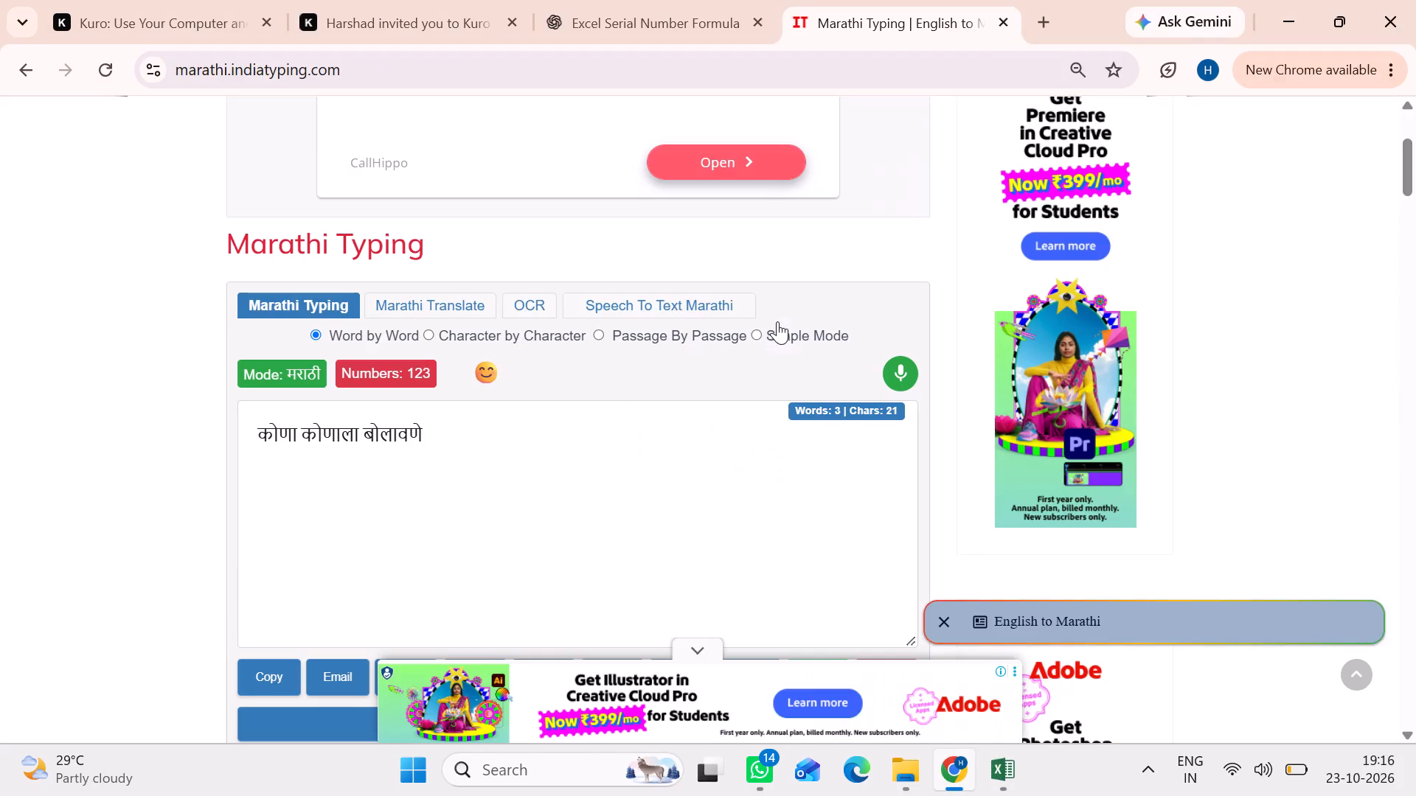
{"action": "left_click", "coordinate": [445, 428]}
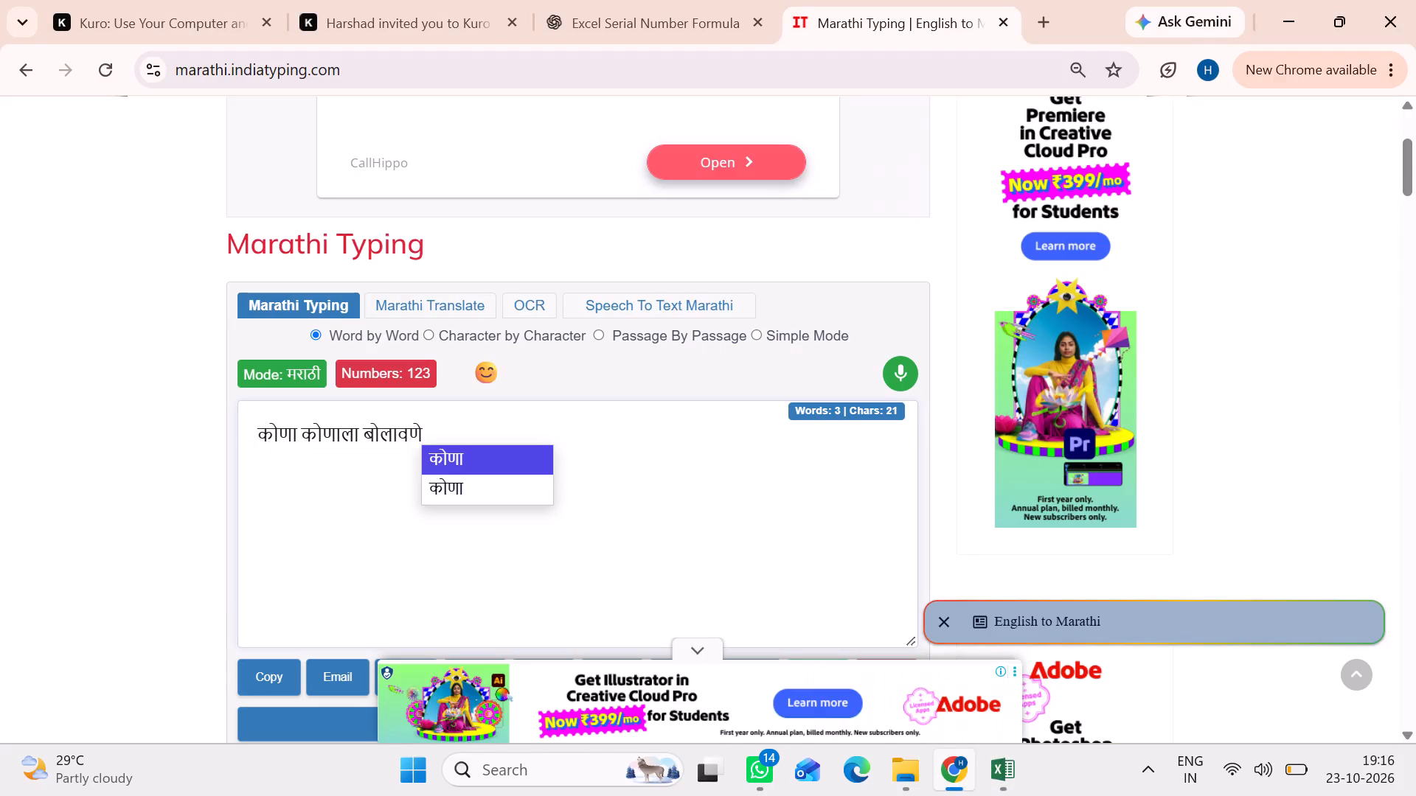
{"action": "key", "text": "ctrl+a"}
{"action": "key", "text": "BackSpace"}
{"action": "type", "text": "kon"}
{"action": "key", "text": "space"}
{"action": "type", "text": "kon"}
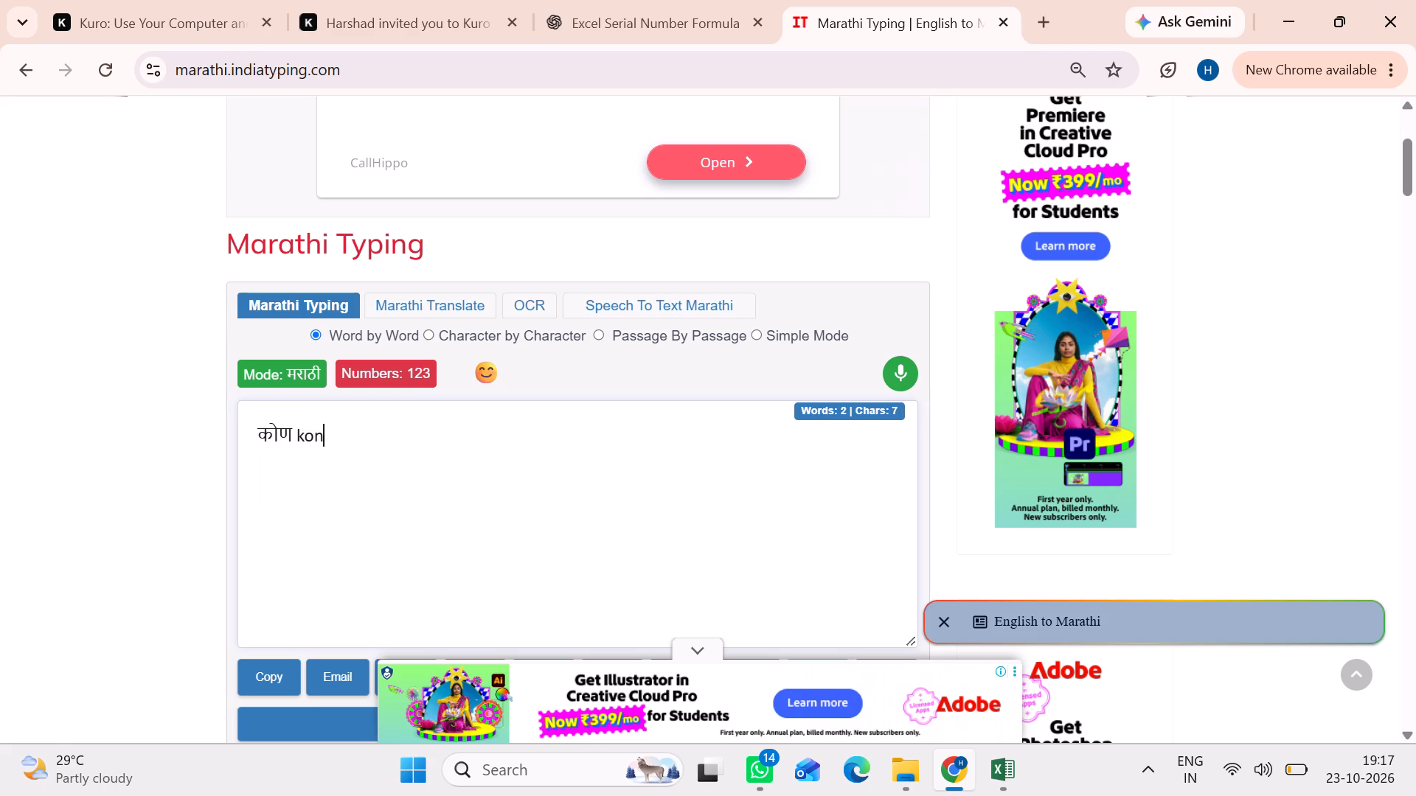
{"action": "key", "text": "space"}
{"action": "left_click_drag", "start_coordinate": [333, 439], "coordinate": [261, 440]}
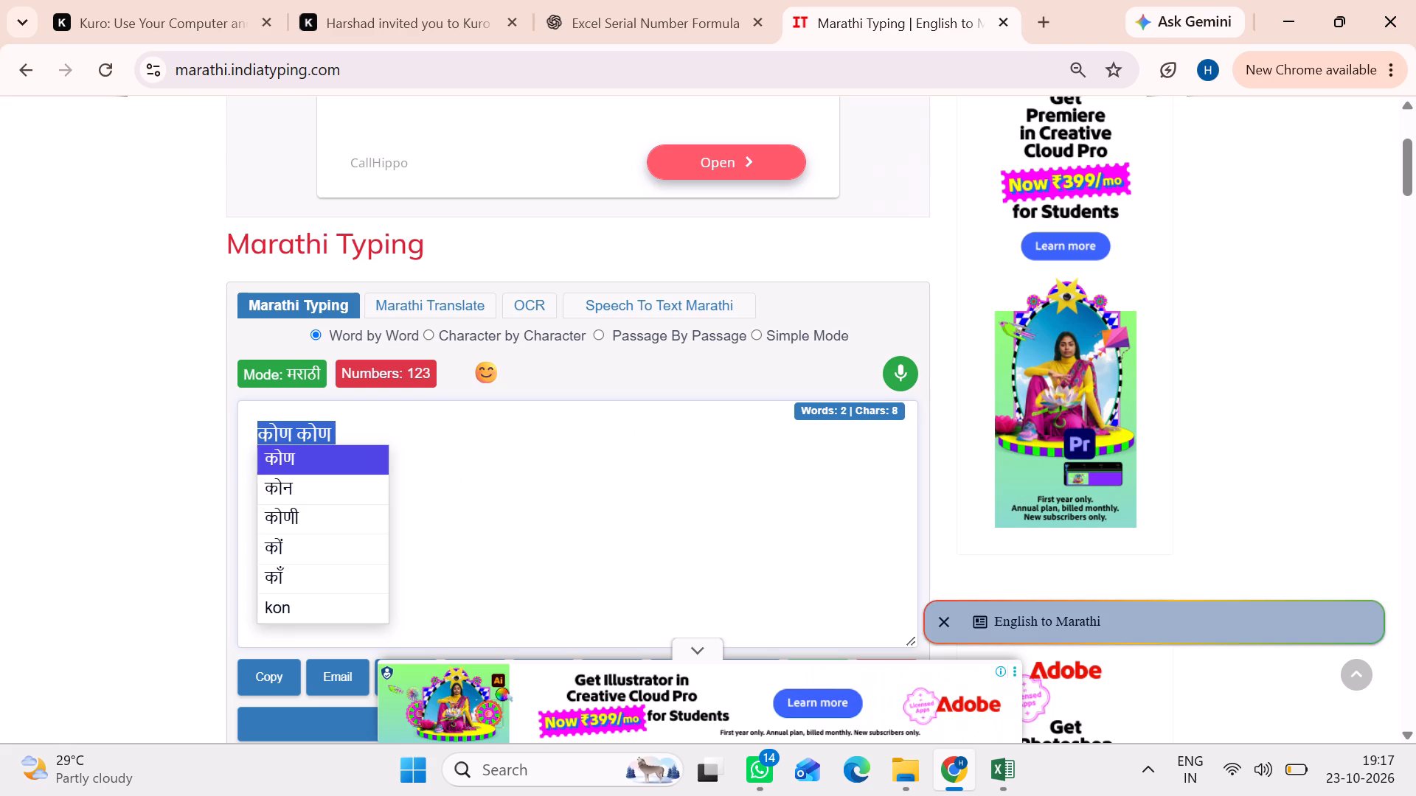
{"action": "left_click", "coordinate": [367, 421]}
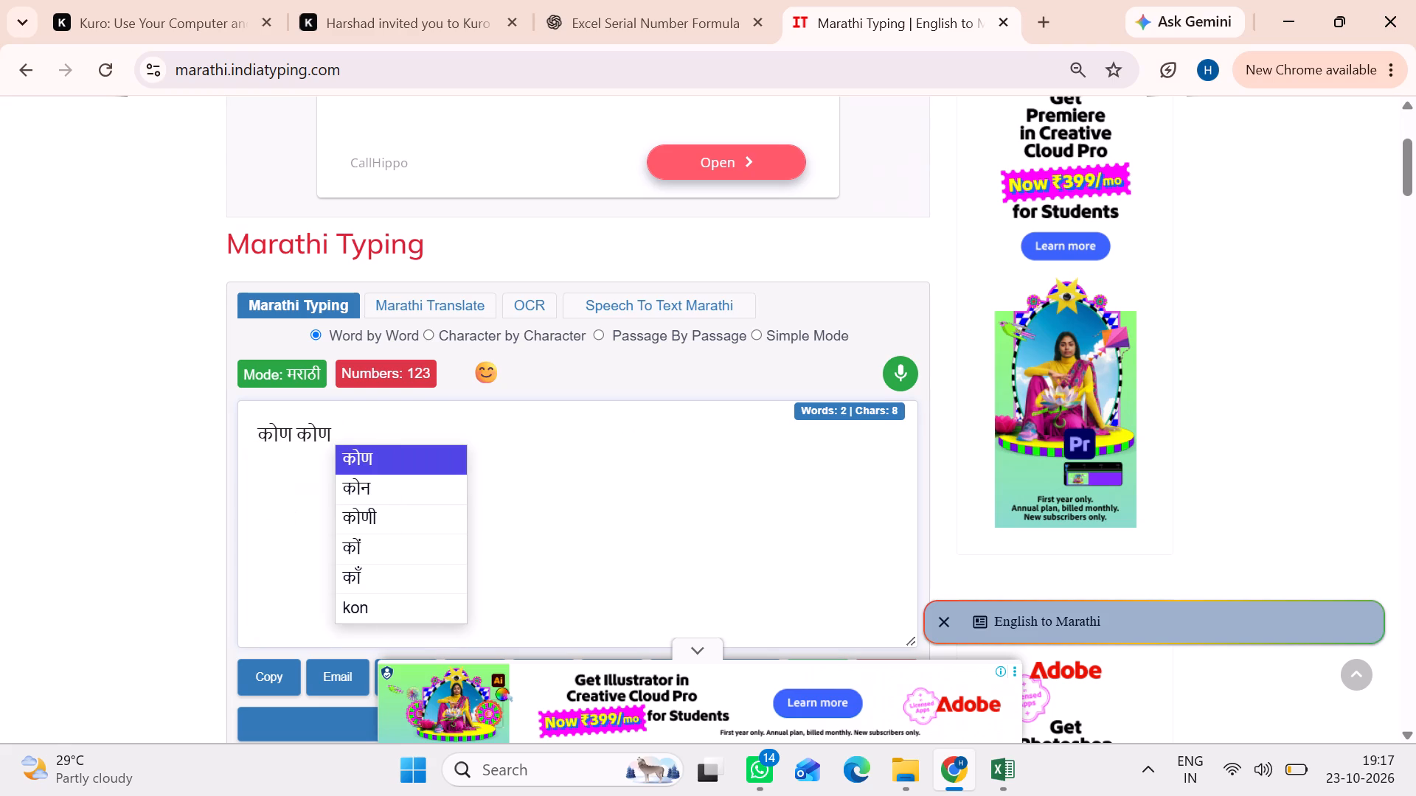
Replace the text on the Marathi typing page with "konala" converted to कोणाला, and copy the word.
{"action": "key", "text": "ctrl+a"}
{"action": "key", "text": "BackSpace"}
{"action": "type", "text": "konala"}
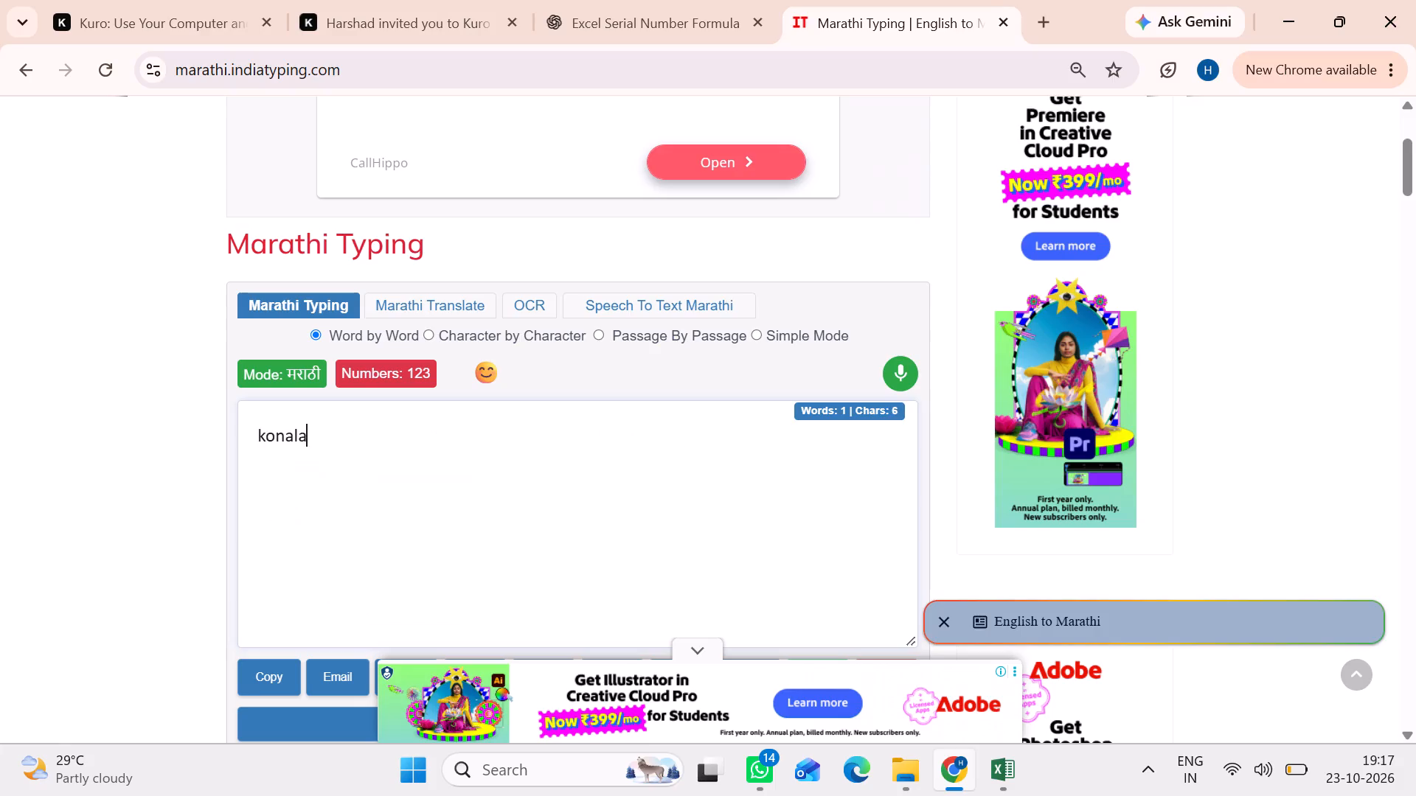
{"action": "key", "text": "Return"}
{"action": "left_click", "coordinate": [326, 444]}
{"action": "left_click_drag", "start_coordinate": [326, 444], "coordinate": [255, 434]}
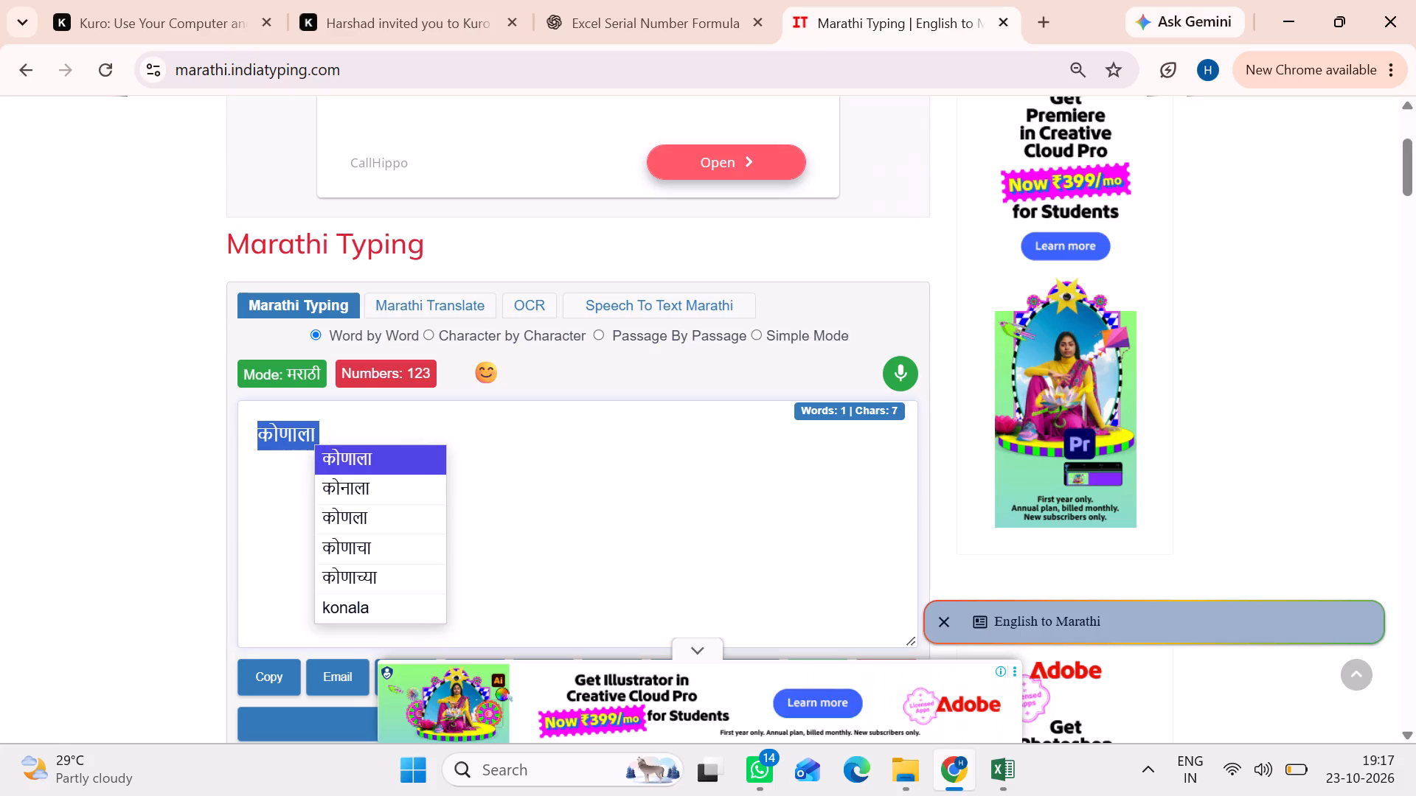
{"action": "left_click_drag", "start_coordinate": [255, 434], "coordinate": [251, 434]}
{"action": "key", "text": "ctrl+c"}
Switch to the phone number1 workbook in Excel and trim the heading in cell A1 to only कोणाला.
{"action": "left_click", "coordinate": [1009, 772]}
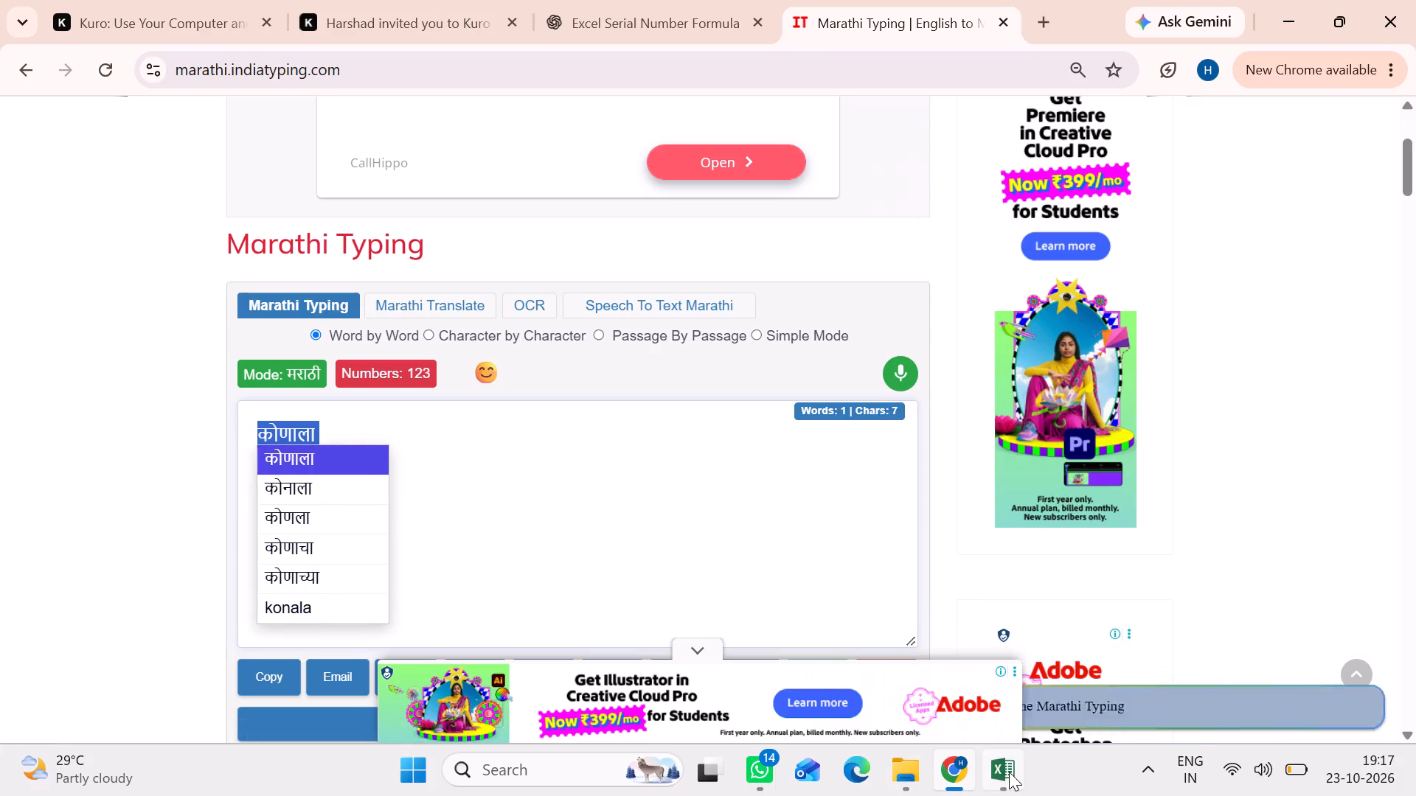
{"action": "left_click", "coordinate": [58, 263]}
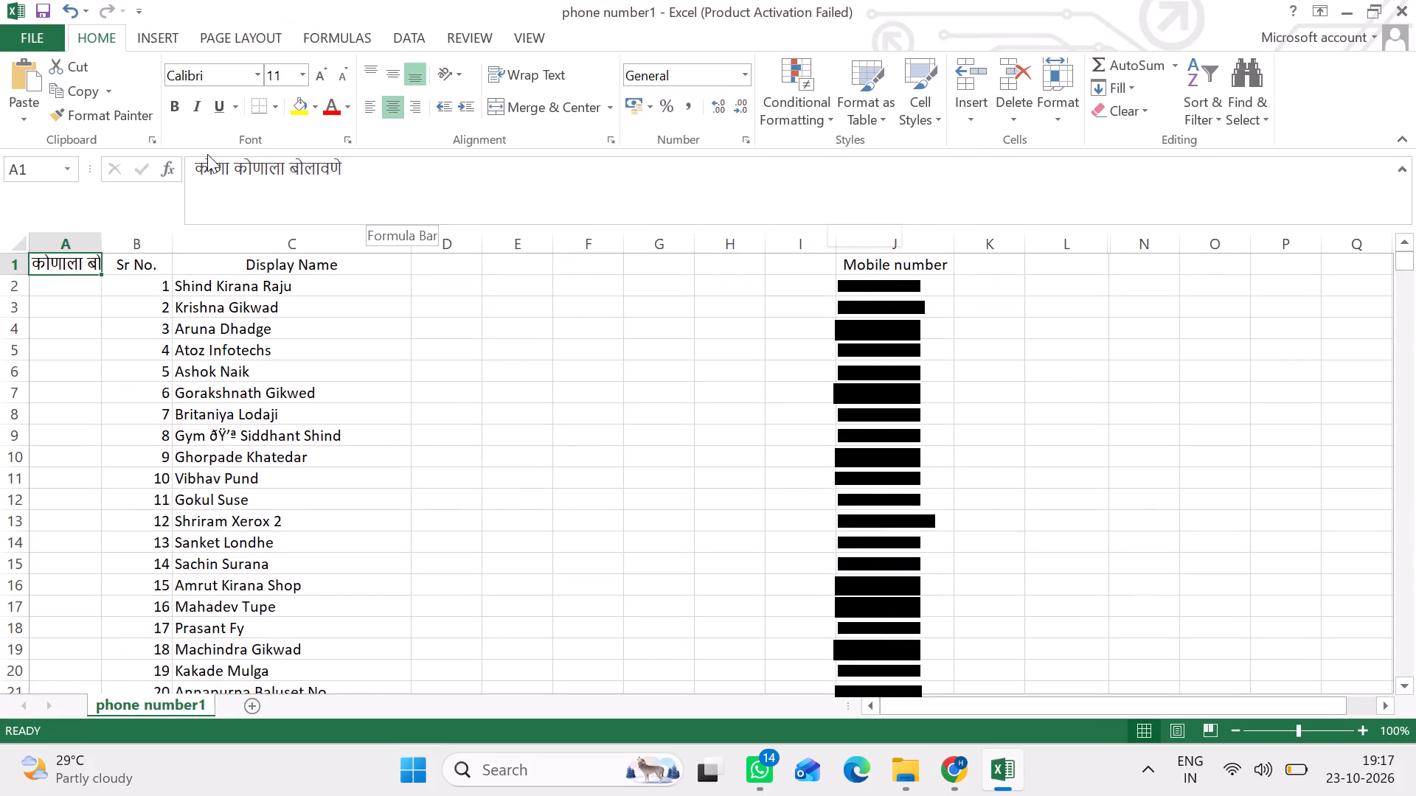
{"action": "left_click_drag", "start_coordinate": [234, 170], "coordinate": [196, 172]}
{"action": "key", "text": "BackSpace"}
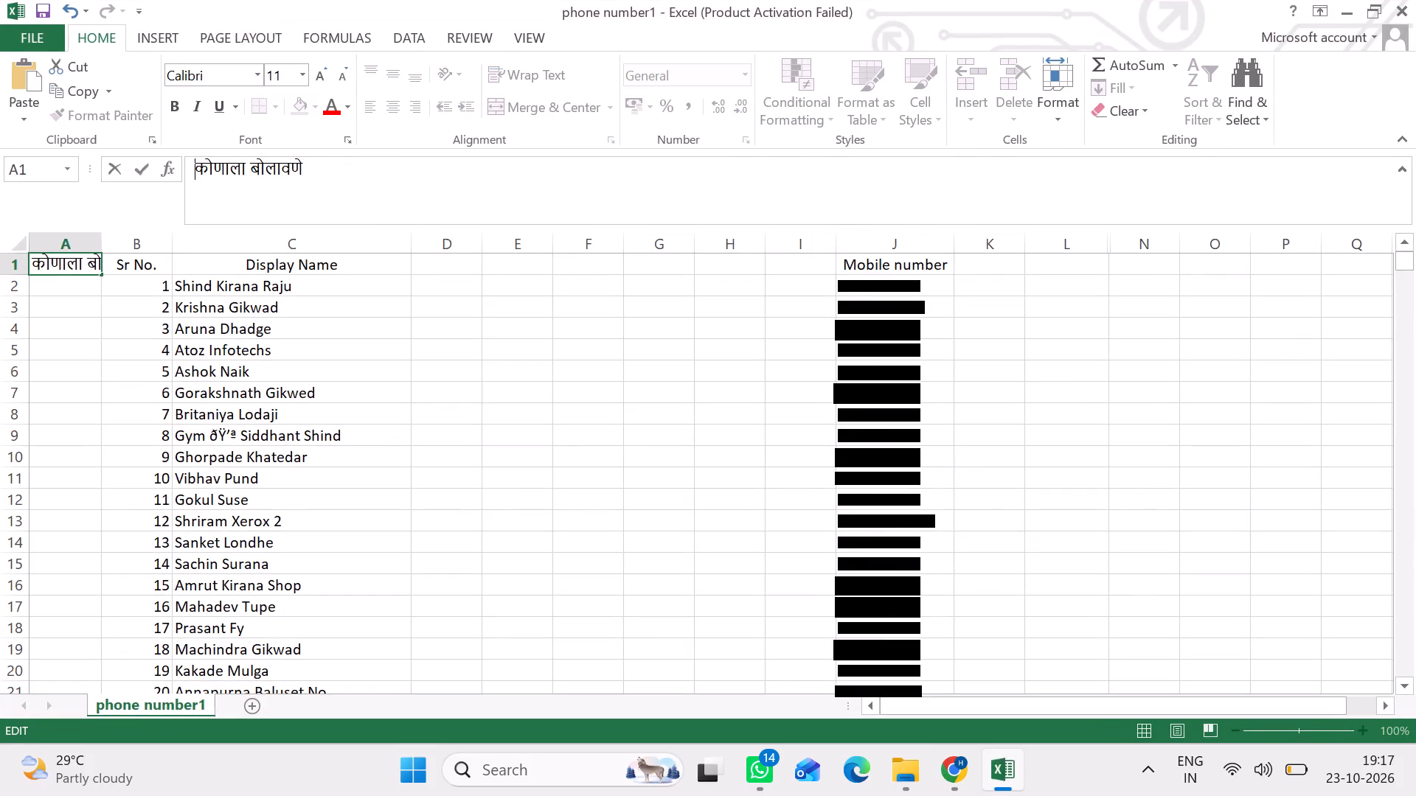
{"action": "left_click_drag", "start_coordinate": [336, 181], "coordinate": [285, 170]}
{"action": "left_click_drag", "start_coordinate": [285, 170], "coordinate": [248, 175]}
{"action": "key", "text": "BackSpace"}
{"action": "key", "text": "BackSpace"}
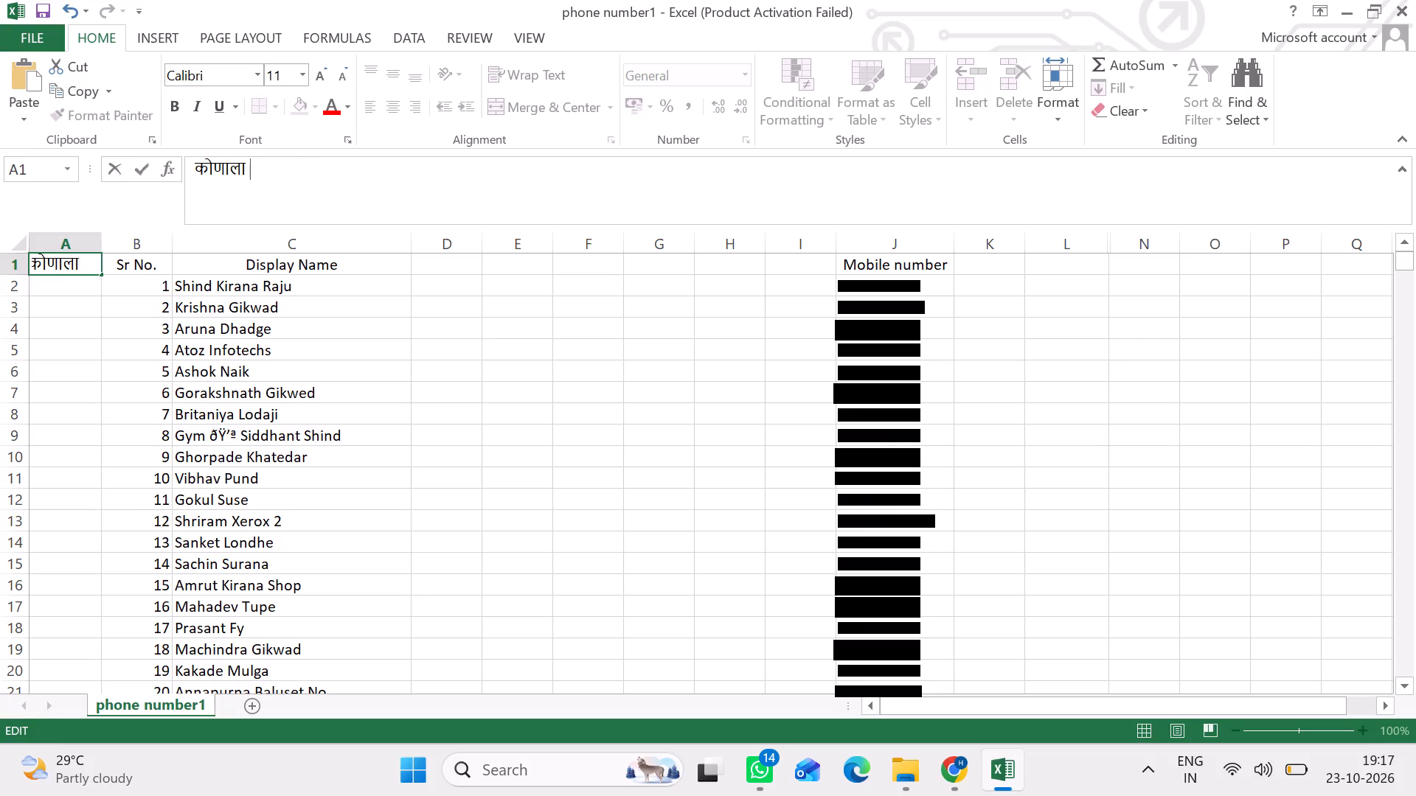
{"action": "left_click", "coordinate": [70, 282]}
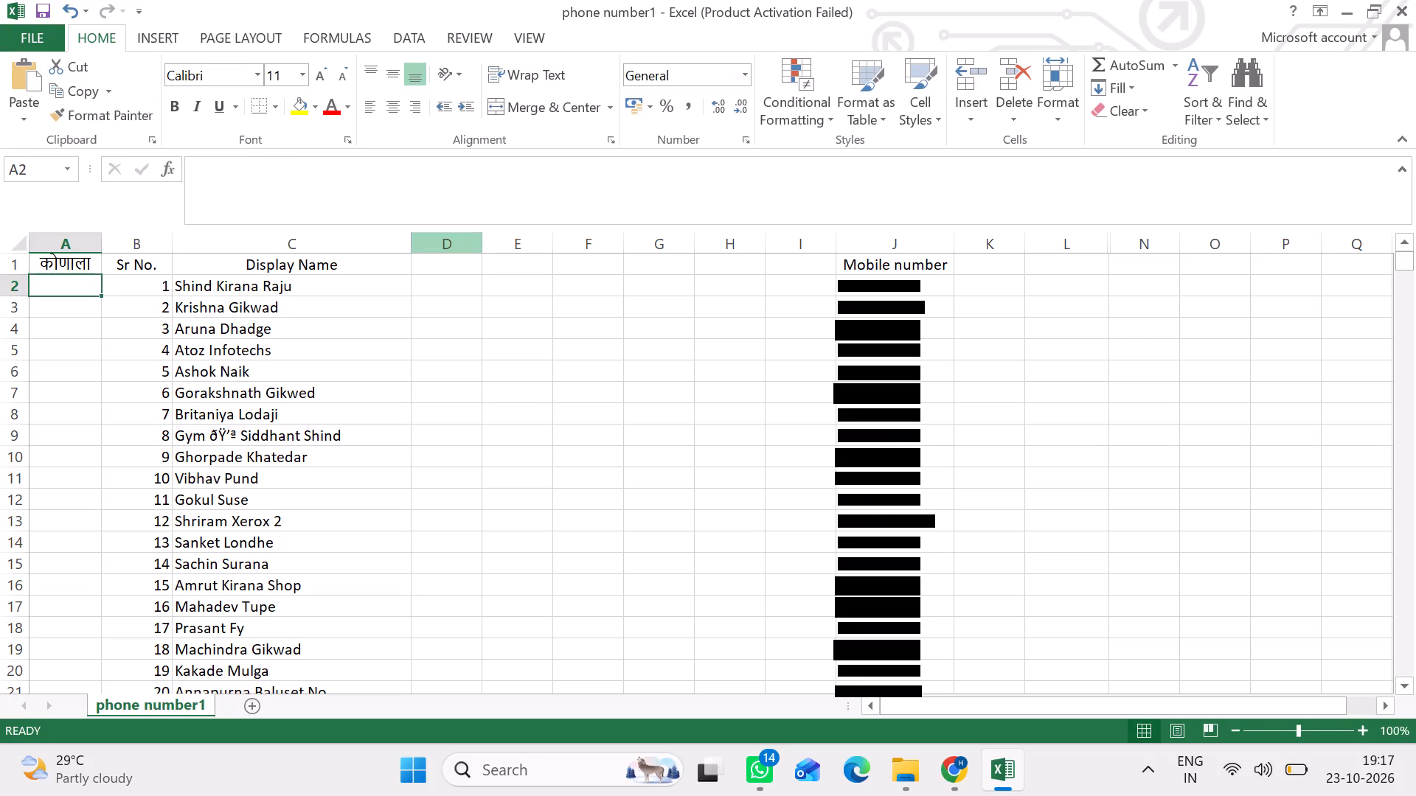
Move the whole Mobile number column from column J to column D, beside Display Name.
{"action": "left_click", "coordinate": [878, 235]}
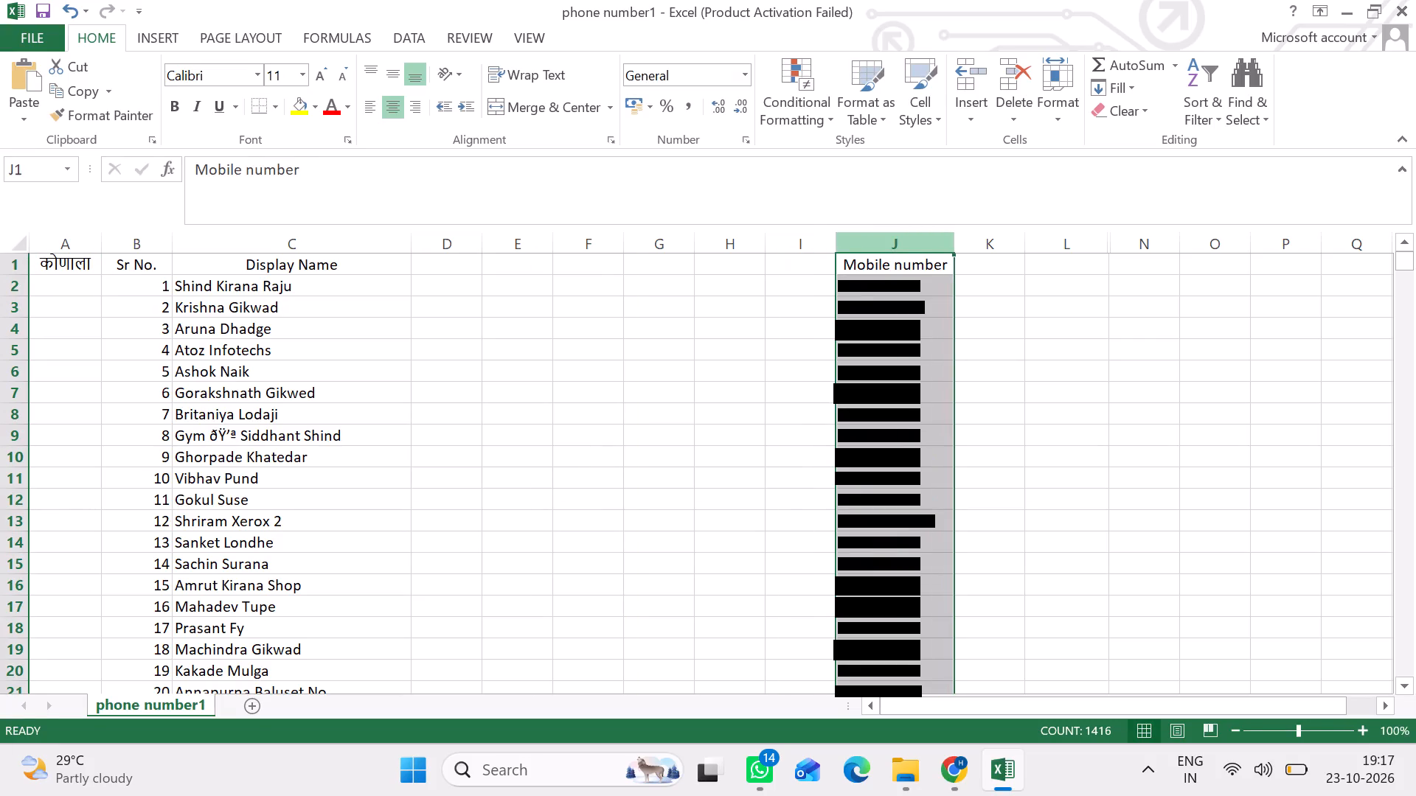
{"action": "key", "text": "ctrl+x"}
{"action": "left_click", "coordinate": [451, 245]}
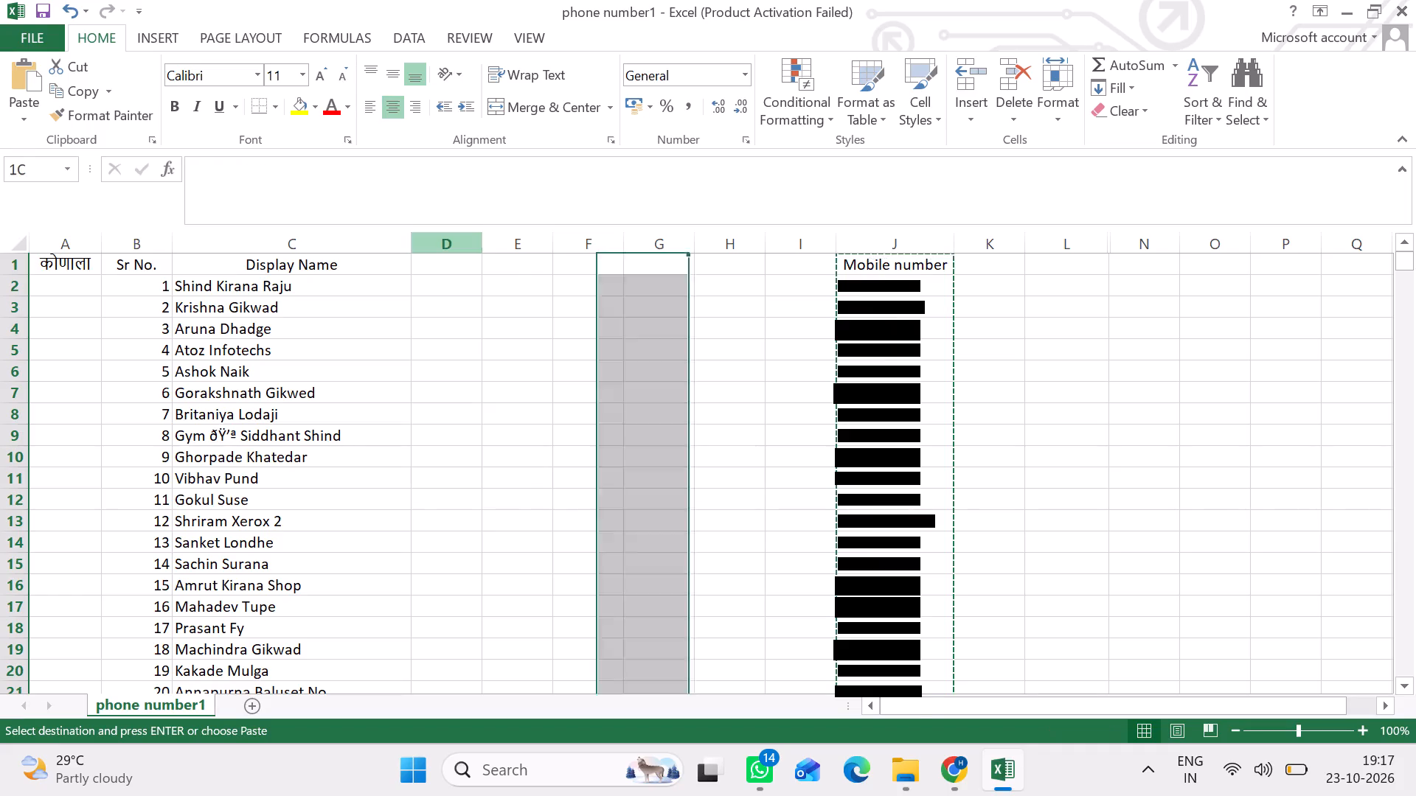
{"action": "key", "text": "ctrl+v"}
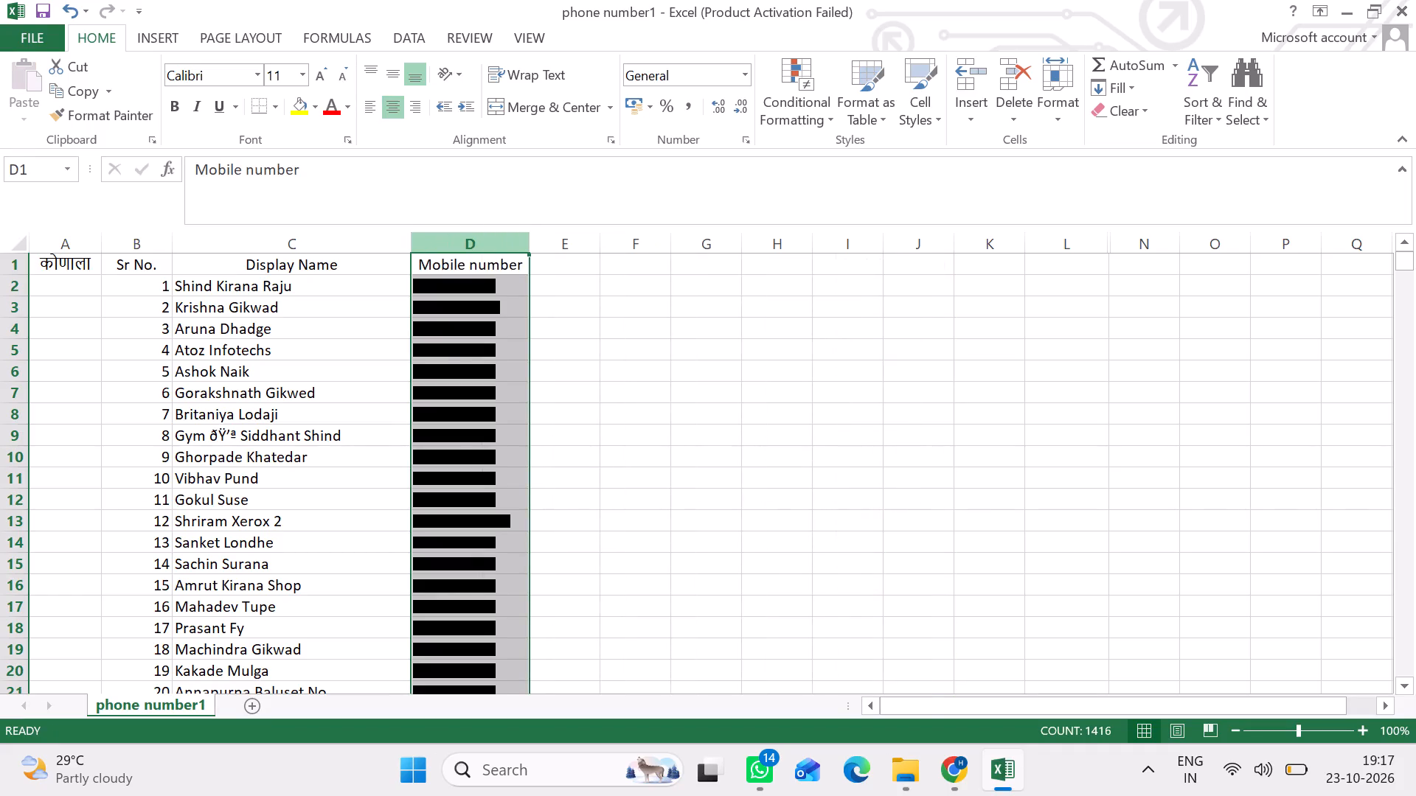
Widen the Display Name column C so the longer contact names fit.
{"action": "scroll", "coordinate": [371, 481], "scroll_direction": "down", "scroll_amount": 4}
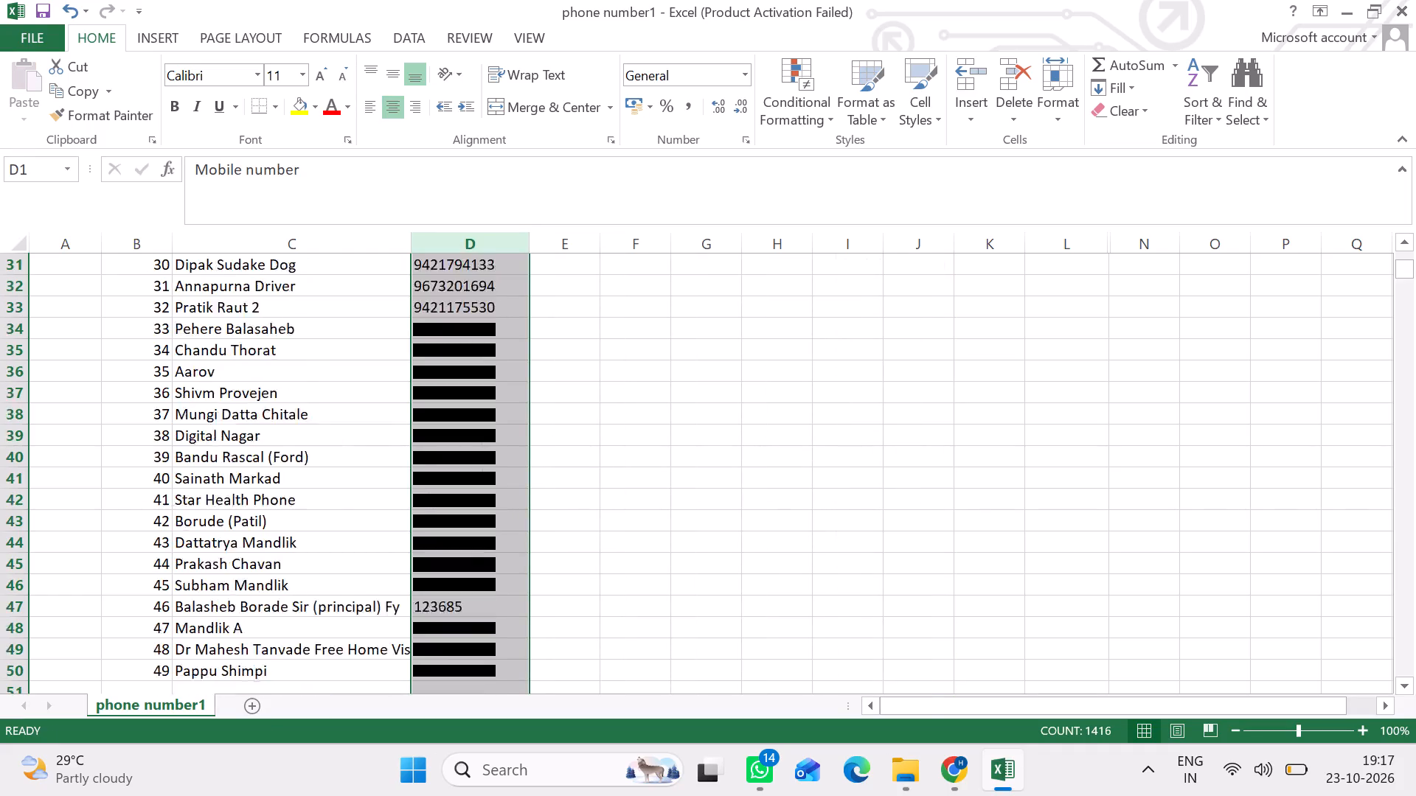
{"action": "scroll", "coordinate": [371, 481], "scroll_direction": "down", "scroll_amount": 2}
{"action": "scroll", "coordinate": [371, 481], "scroll_direction": "up", "scroll_amount": 4}
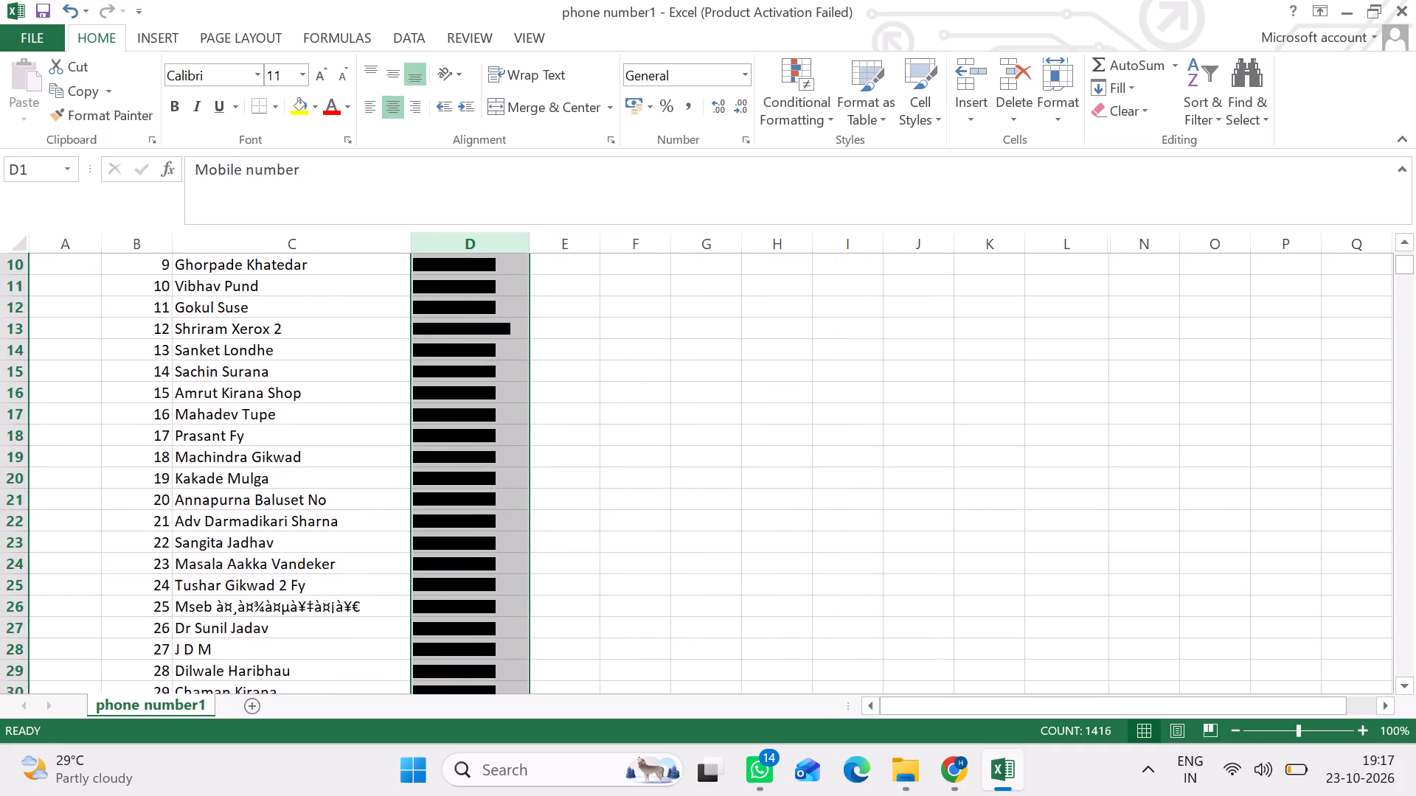
{"action": "scroll", "coordinate": [371, 481], "scroll_direction": "up", "scroll_amount": 3}
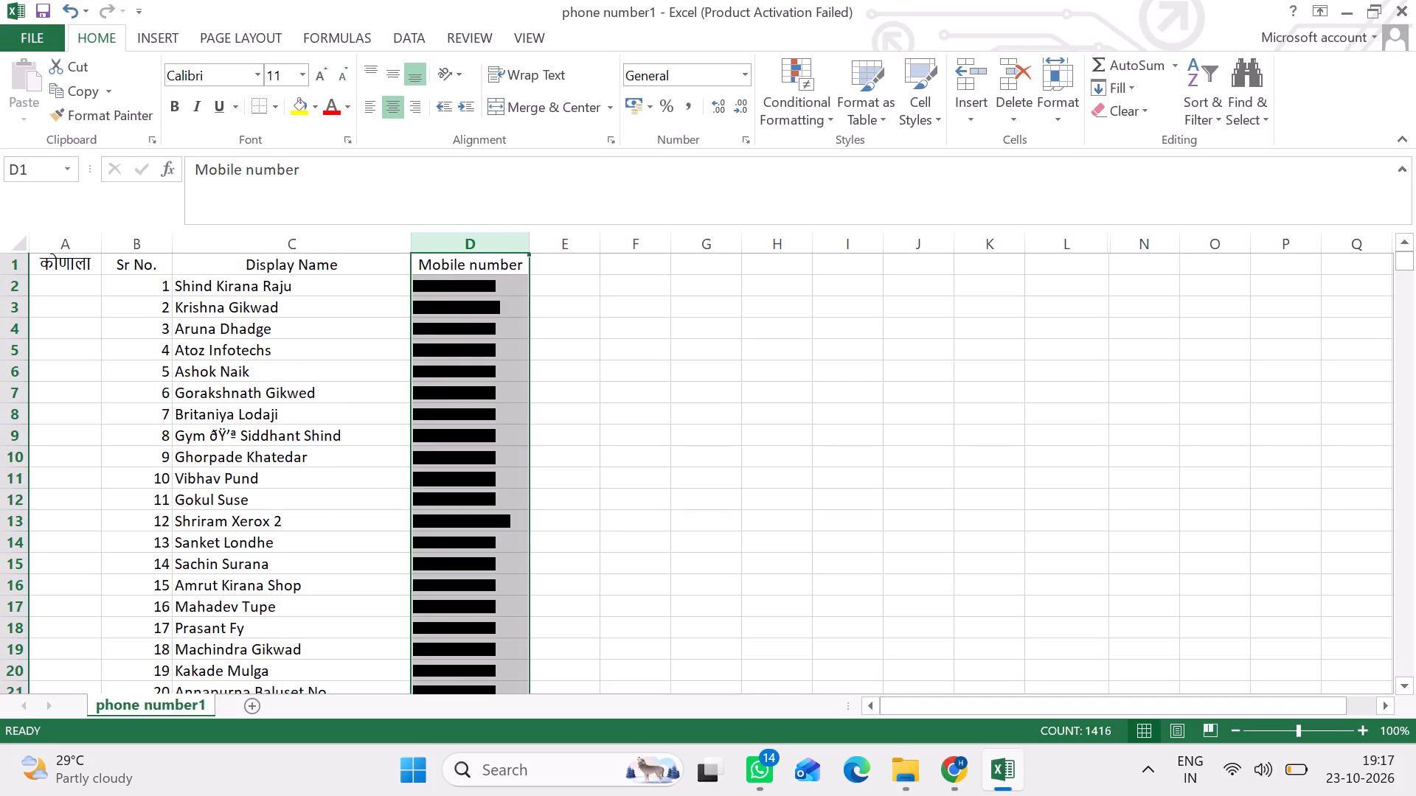
{"action": "left_click_drag", "start_coordinate": [412, 244], "coordinate": [459, 244]}
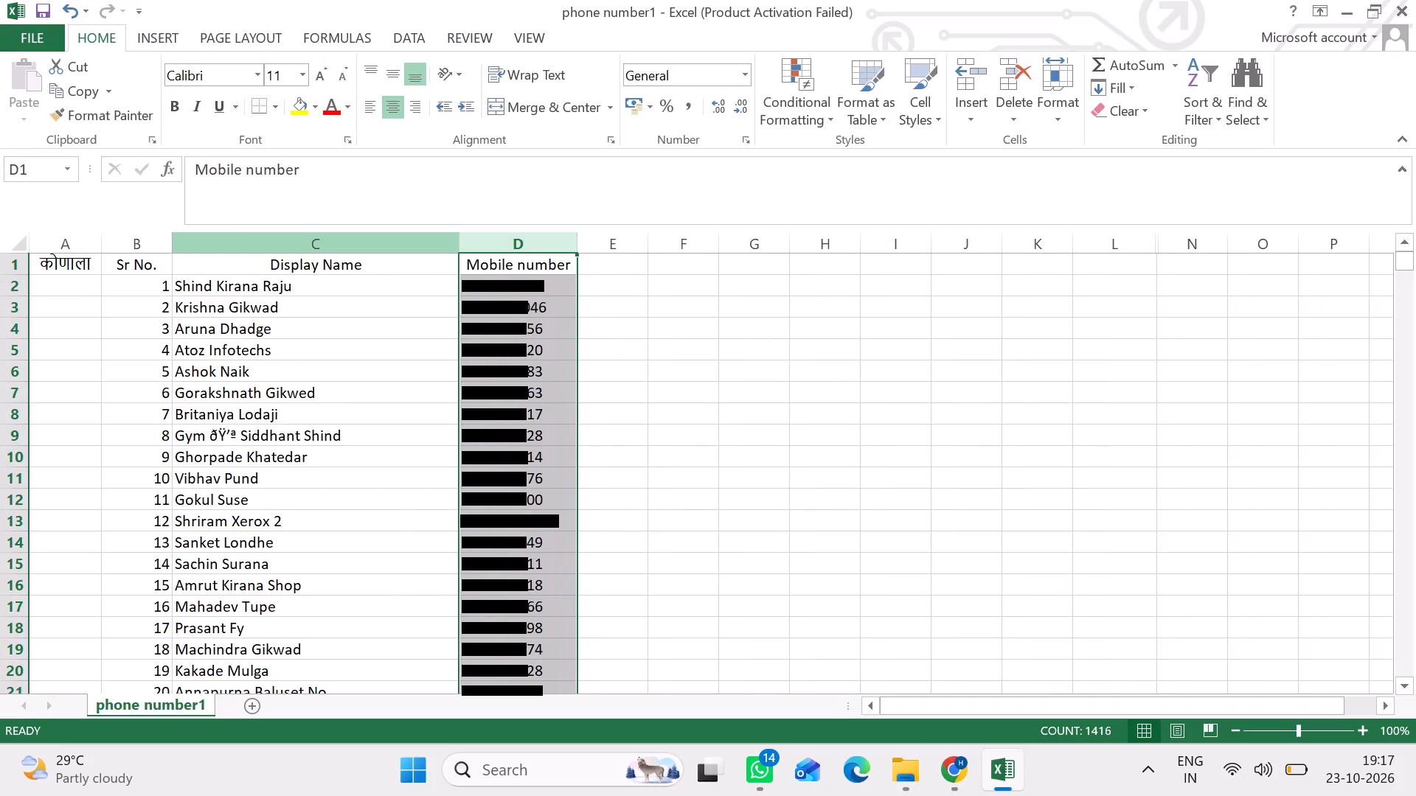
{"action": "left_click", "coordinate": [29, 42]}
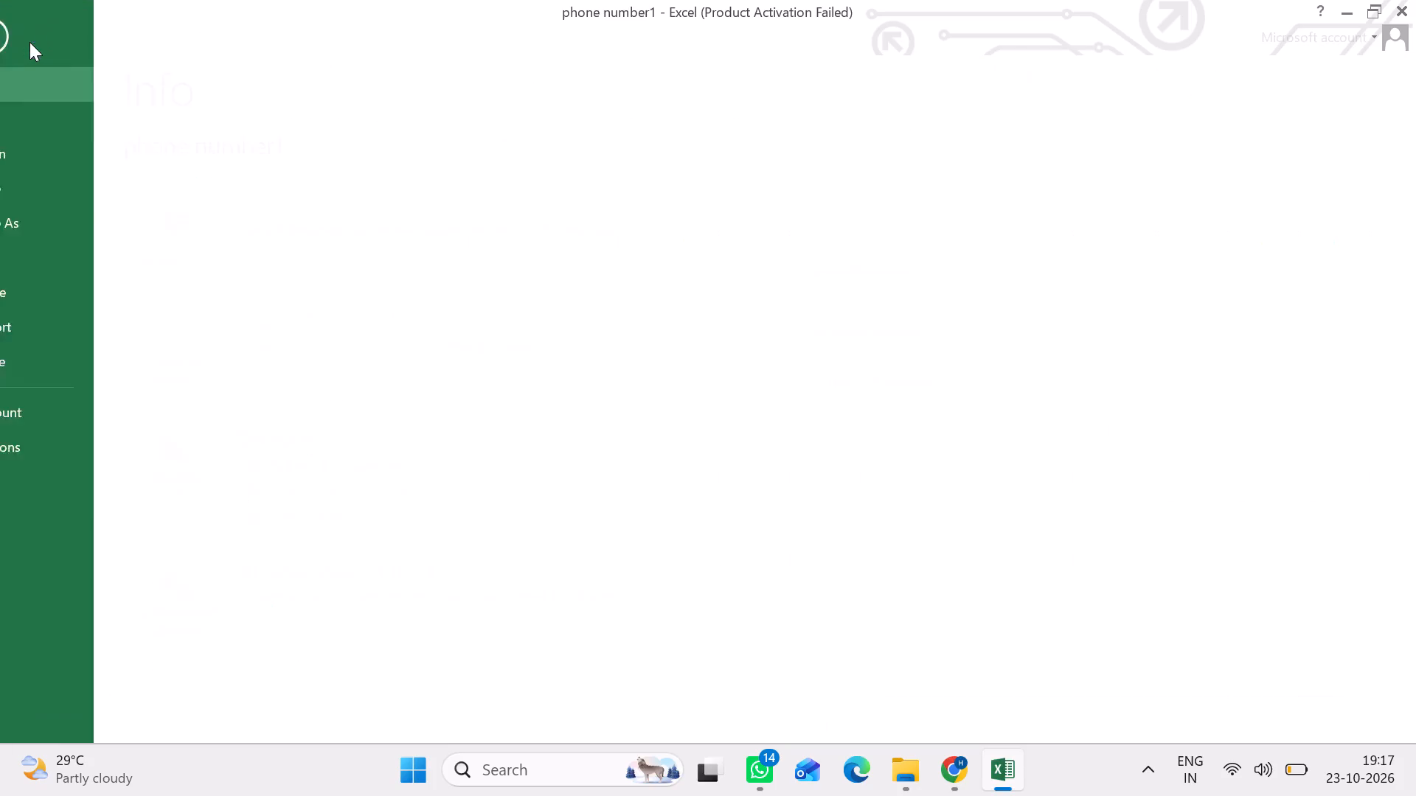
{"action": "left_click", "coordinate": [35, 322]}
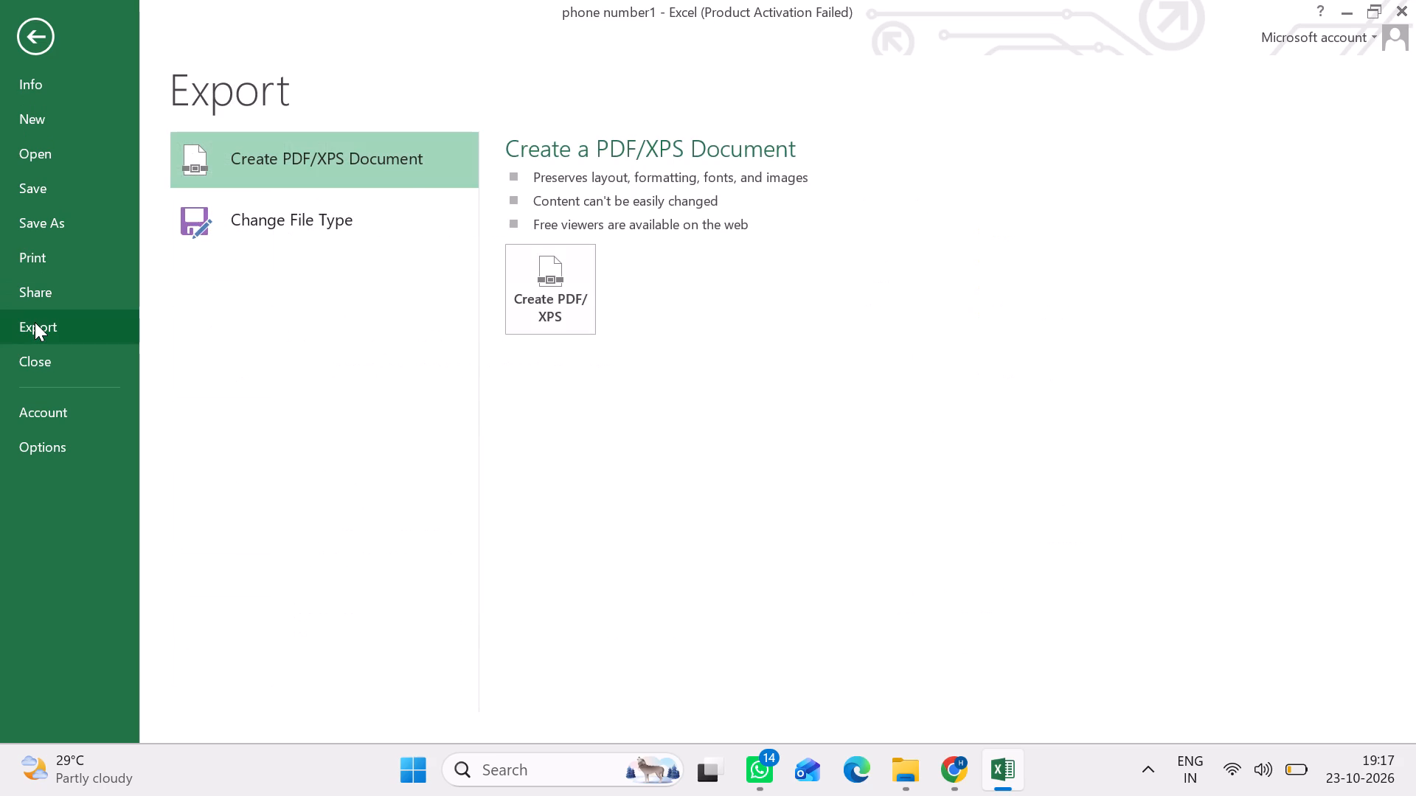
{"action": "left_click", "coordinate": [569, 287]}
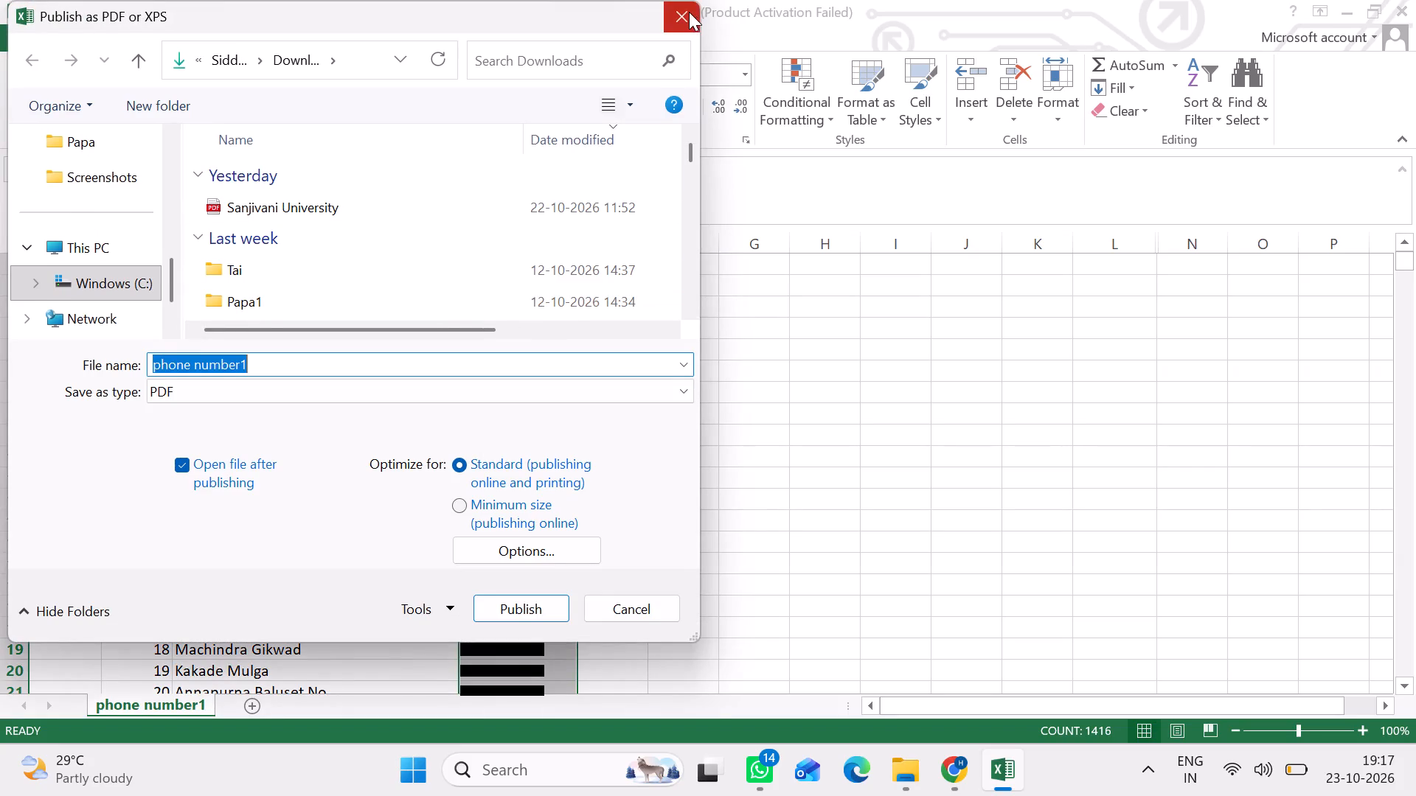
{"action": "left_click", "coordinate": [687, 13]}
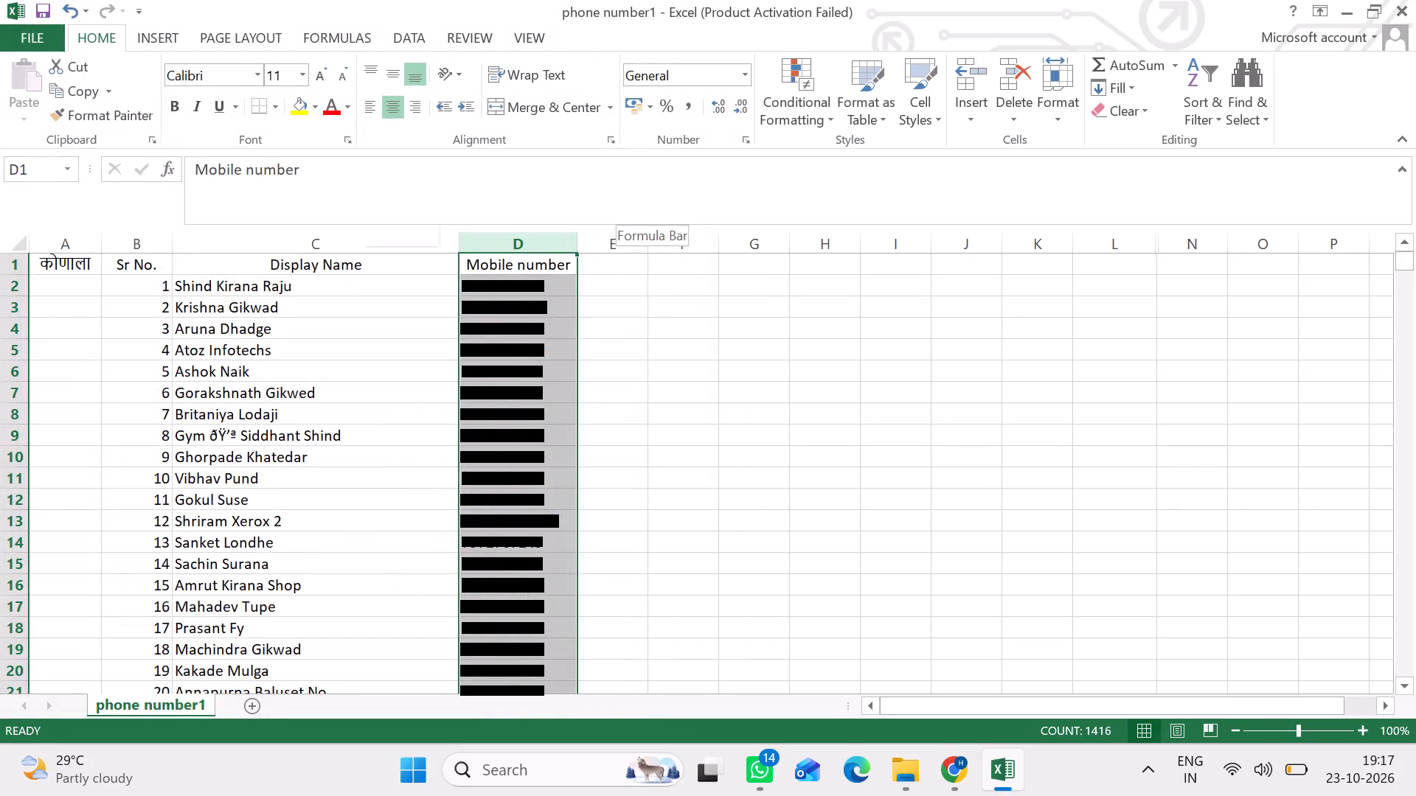
Deselect the Mobile number column by selecting cell E5, and save the workbook, keeping the CSV format.
{"action": "left_click", "coordinate": [628, 184]}
{"action": "left_click", "coordinate": [648, 347]}
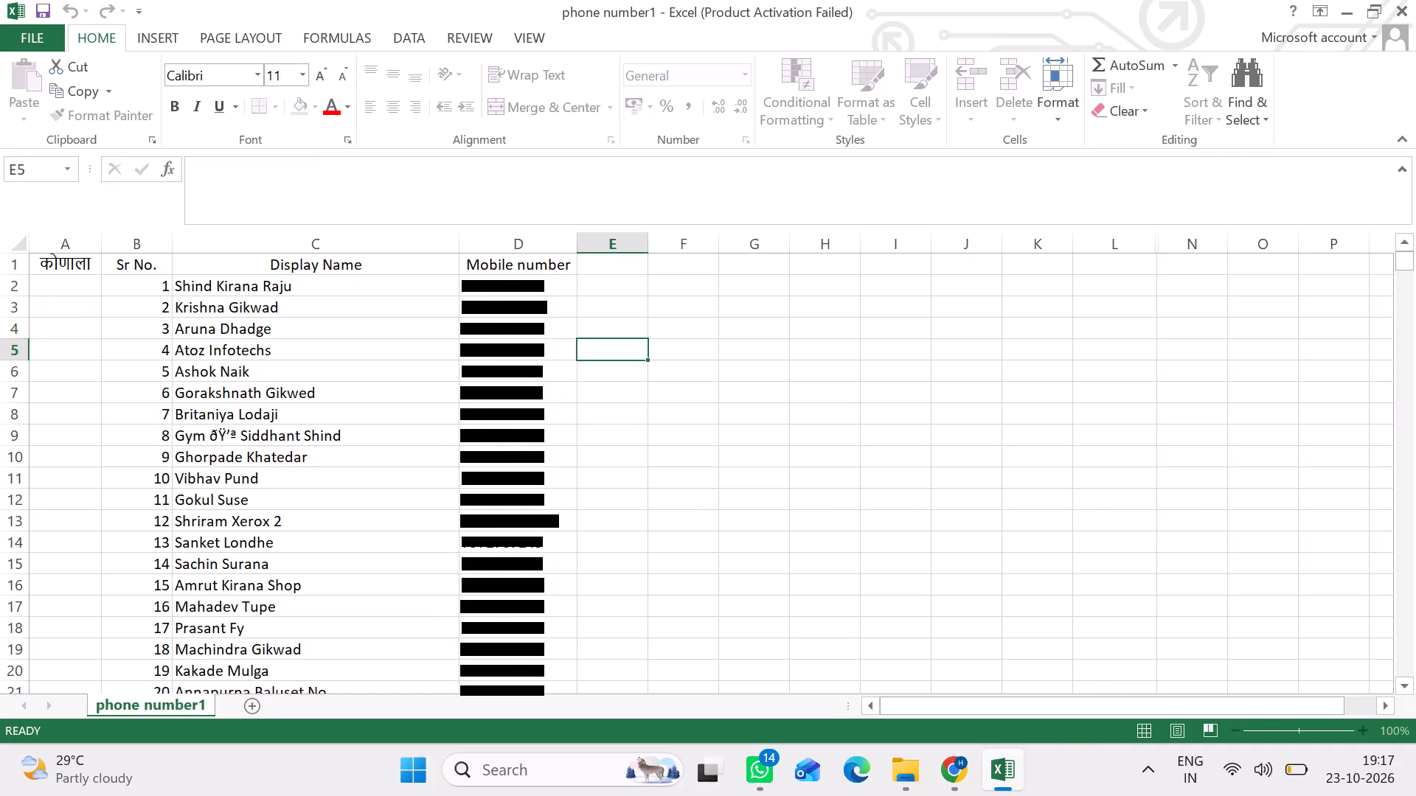
{"action": "key", "text": "ctrl+s"}
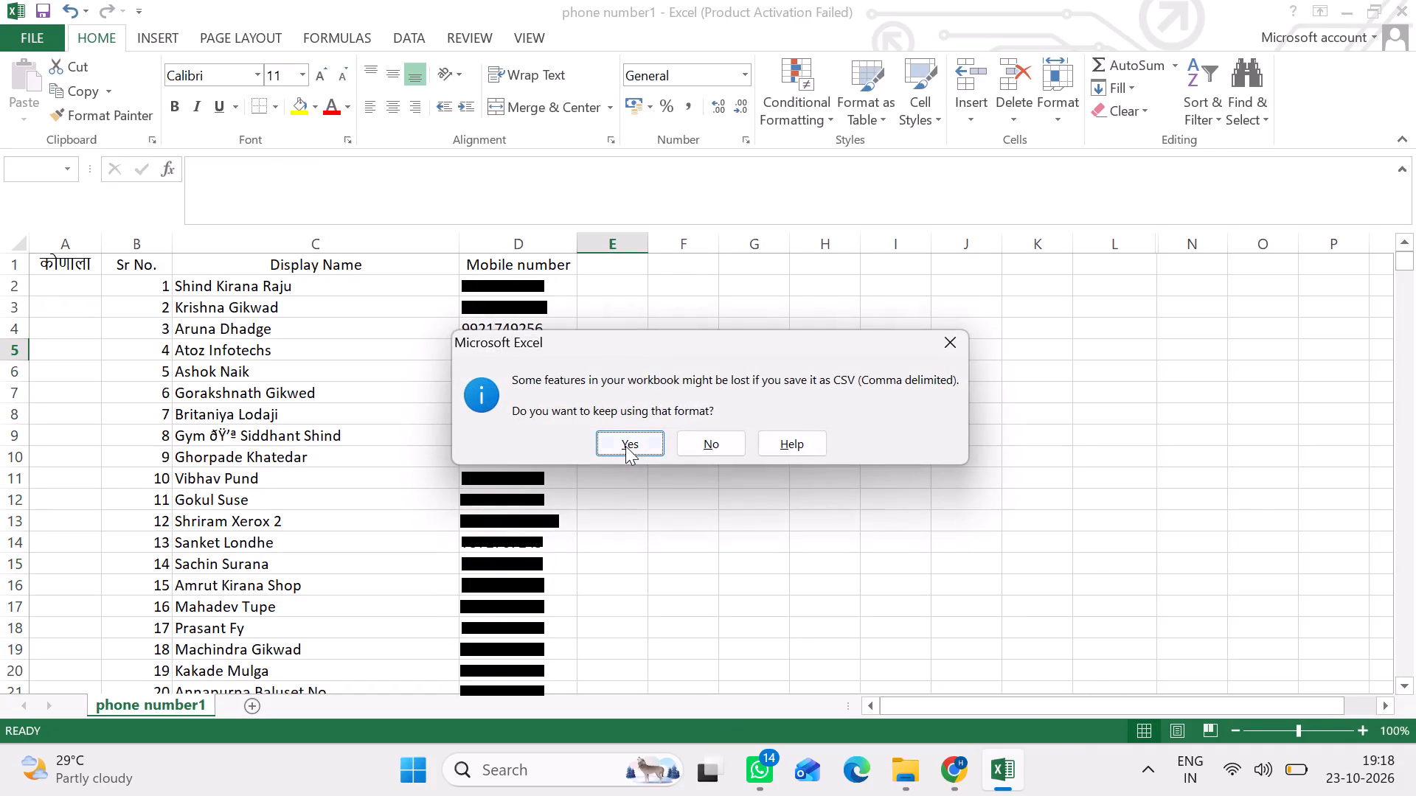
{"action": "left_click", "coordinate": [625, 447]}
{"action": "key", "text": "ctrl+s"}
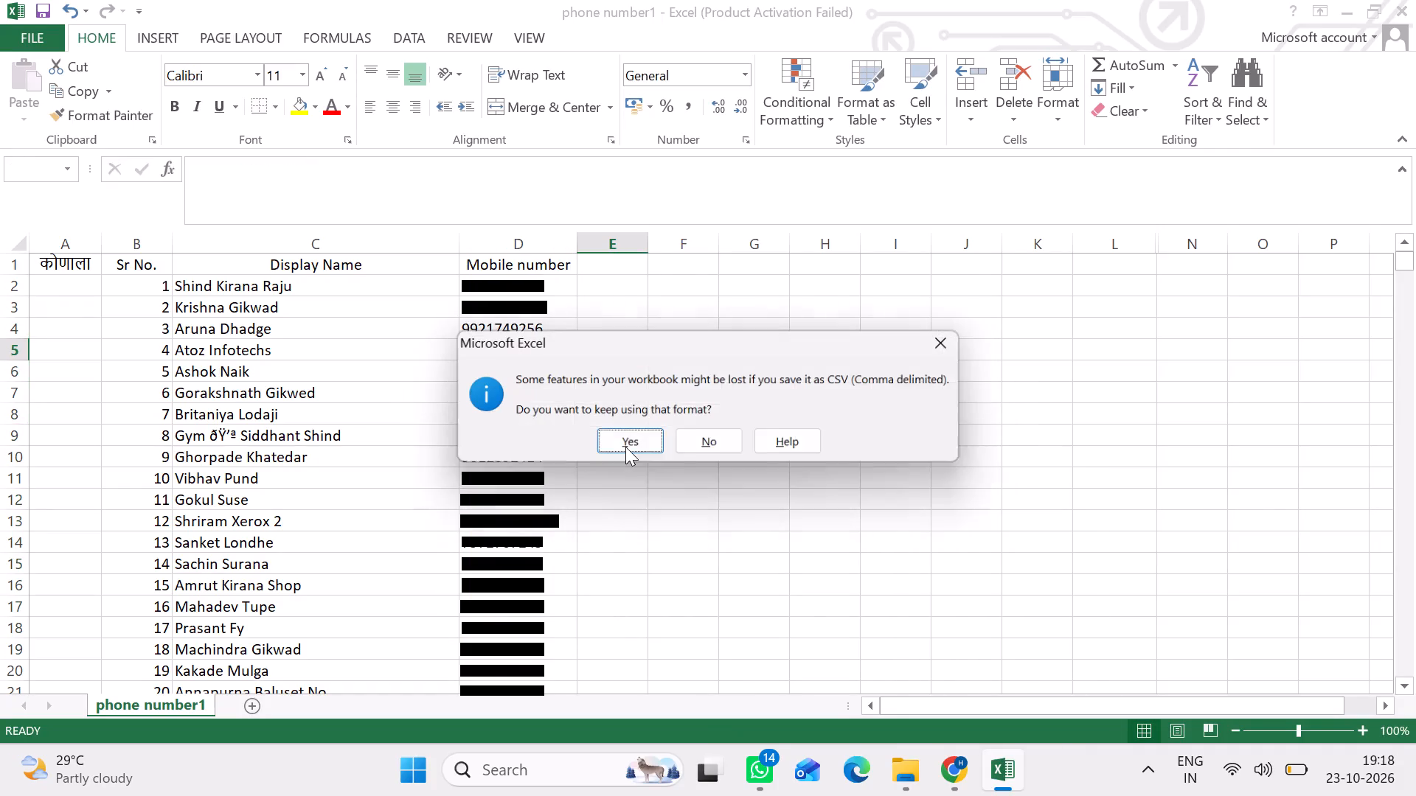
{"action": "left_click", "coordinate": [609, 447]}
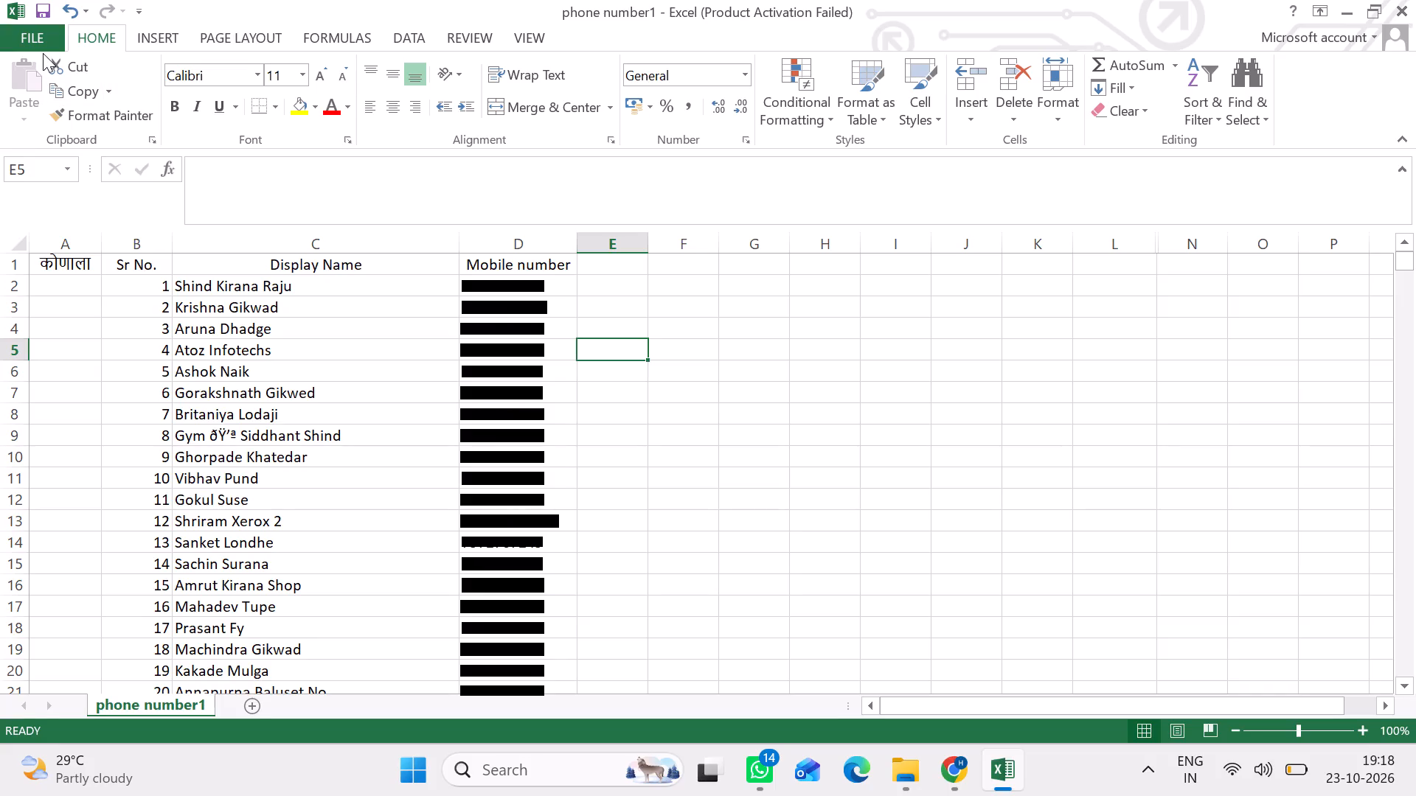
Export the sheet as a PDF named phone number1 to the Downloads folder, with standard optimization and opening after publishing.
{"action": "left_click", "coordinate": [35, 27]}
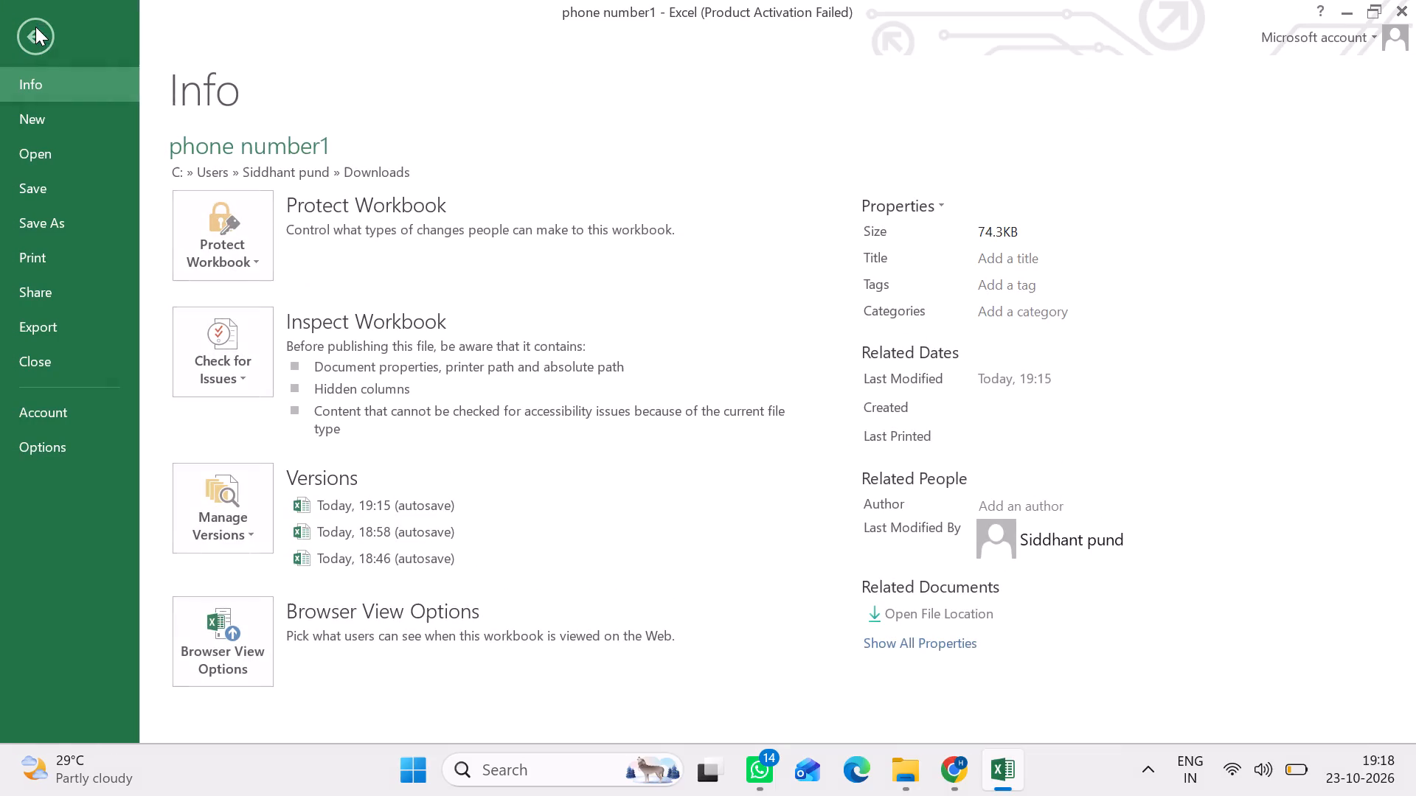
{"action": "left_click", "coordinate": [48, 328]}
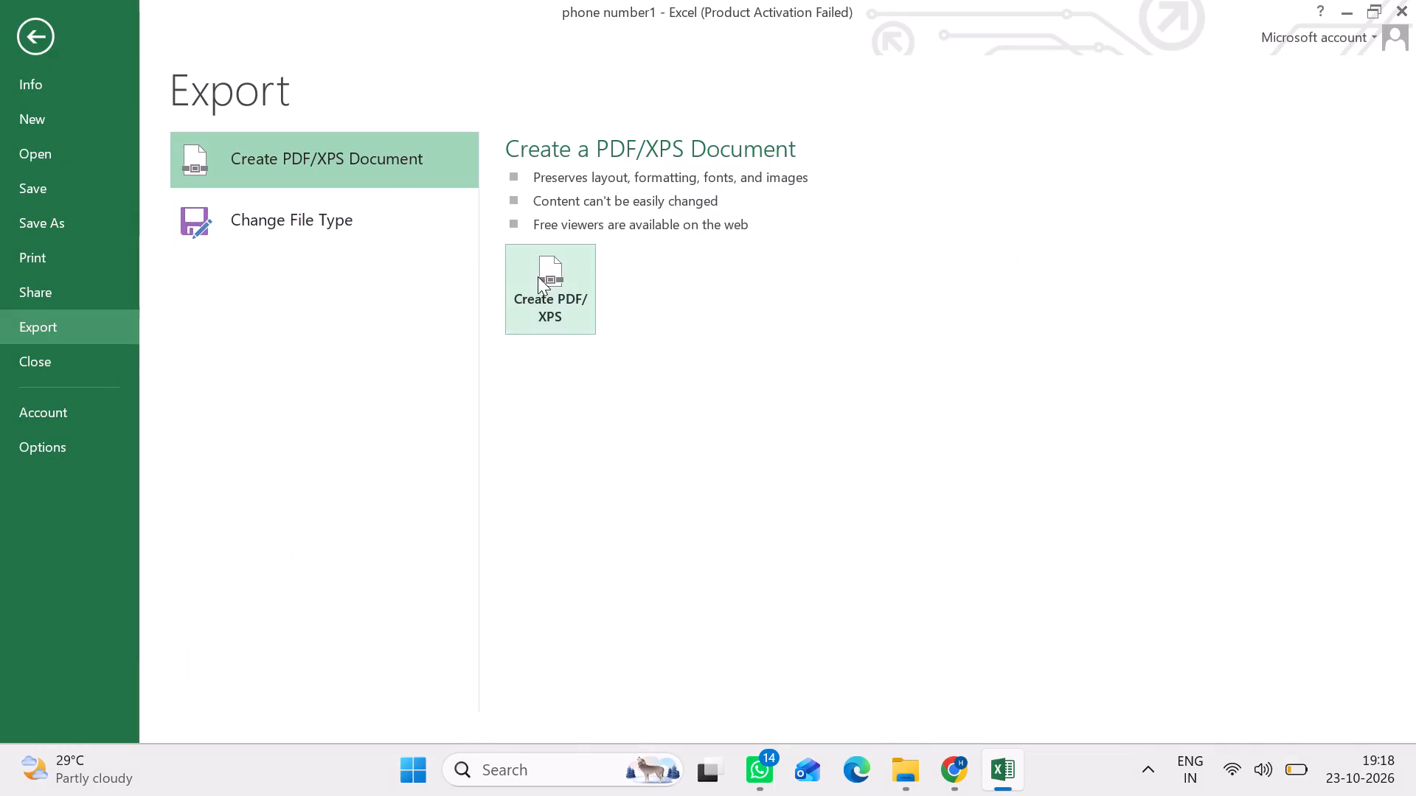
{"action": "left_click", "coordinate": [538, 276]}
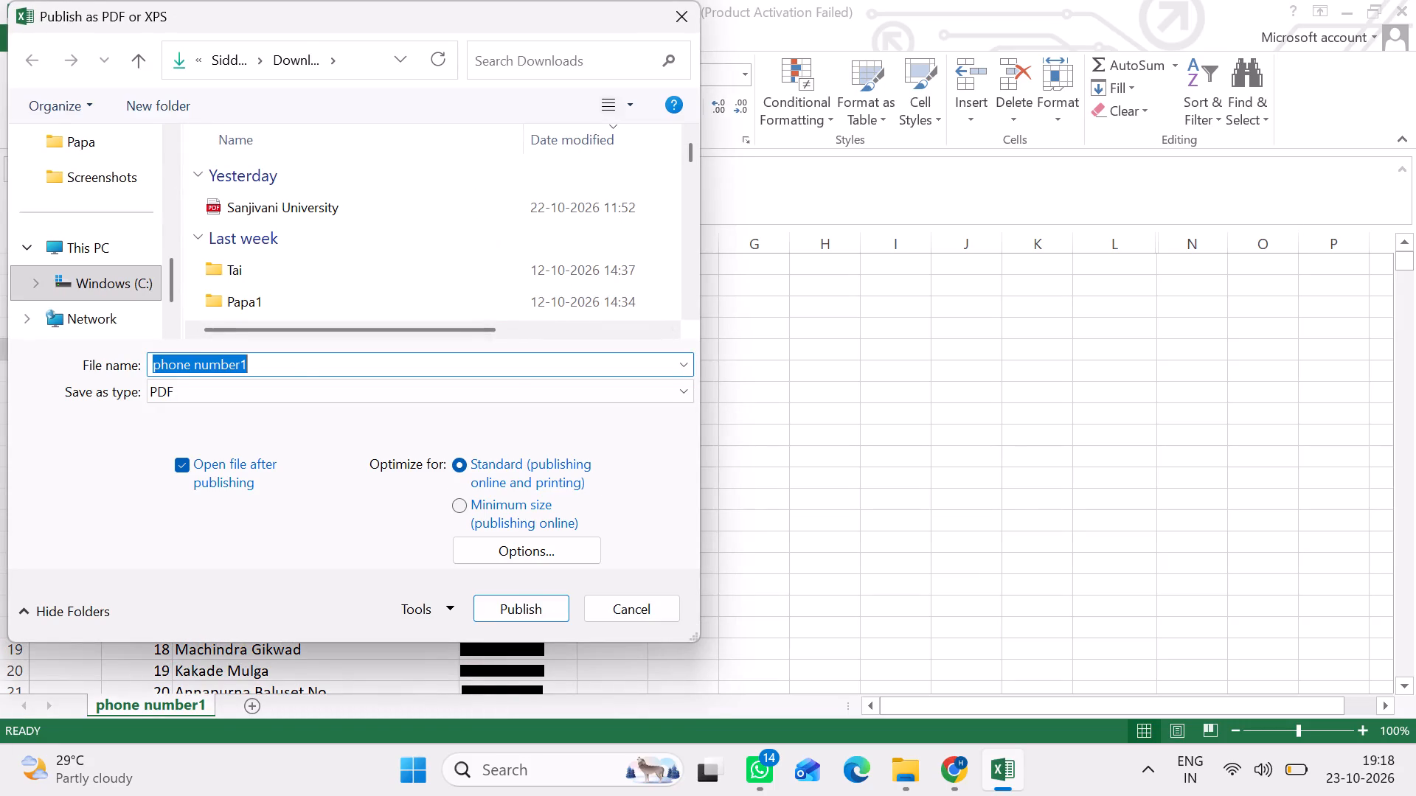
{"action": "scroll", "coordinate": [119, 245], "scroll_direction": "up", "scroll_amount": 2}
{"action": "scroll", "coordinate": [63, 220], "scroll_direction": "up", "scroll_amount": 4}
{"action": "scroll", "coordinate": [66, 172], "scroll_direction": "down", "scroll_amount": 2}
{"action": "scroll", "coordinate": [66, 172], "scroll_direction": "up", "scroll_amount": 7}
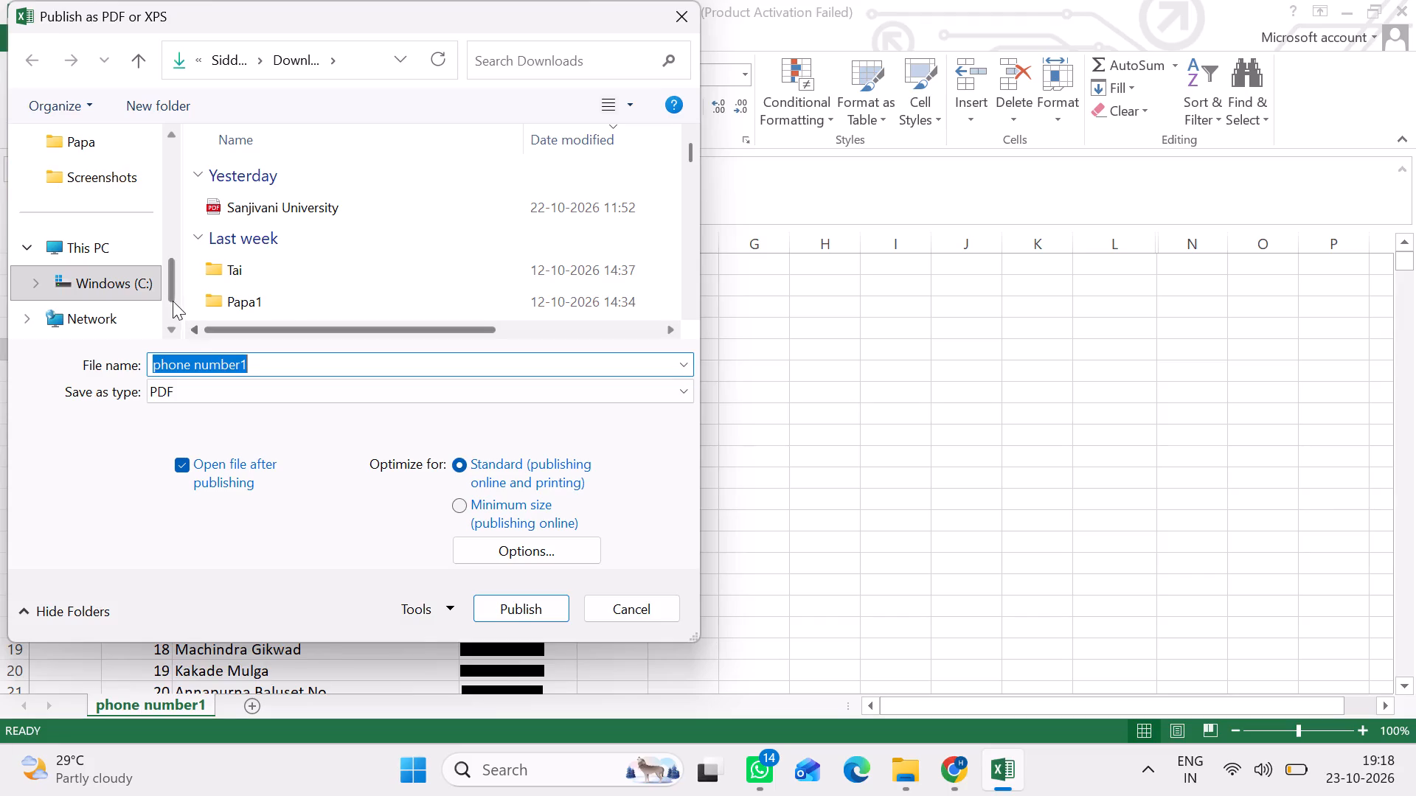
{"action": "left_click_drag", "start_coordinate": [172, 287], "coordinate": [188, 150]}
{"action": "left_click", "coordinate": [106, 319]}
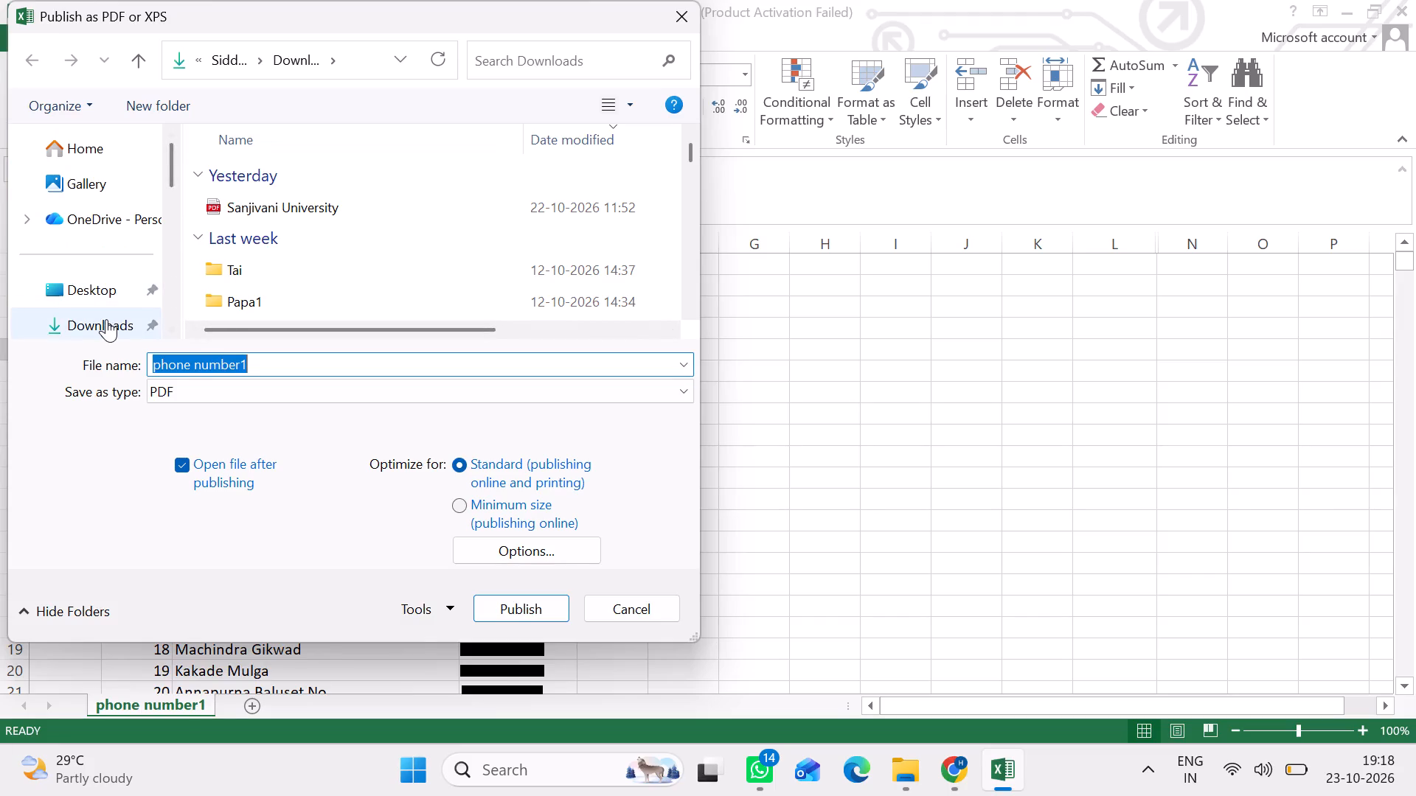
{"action": "left_click", "coordinate": [527, 615]}
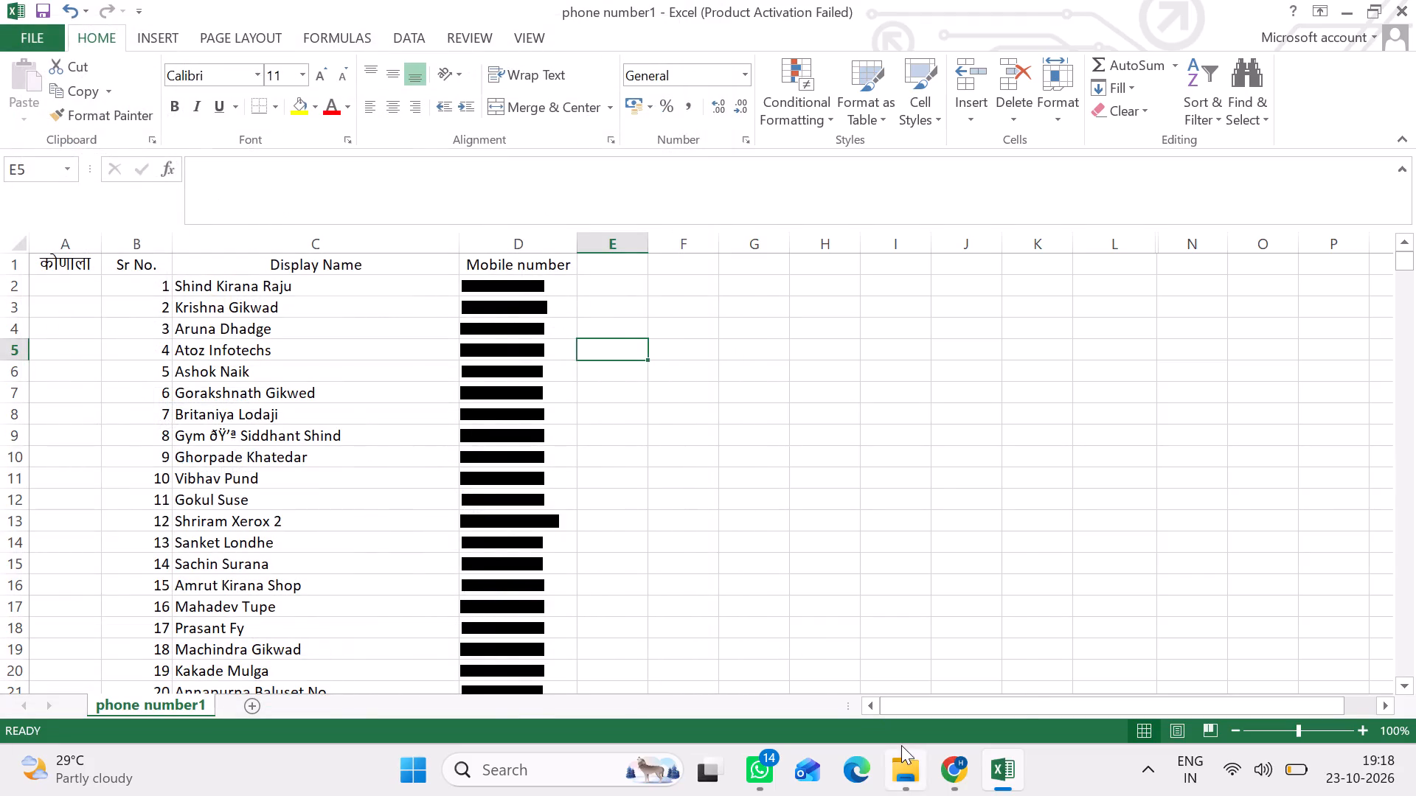
Check the Downloads folder for the exported PDF, and review the contact list in phone number1.pdf in Microsoft Edge.
{"action": "left_click", "coordinate": [909, 774]}
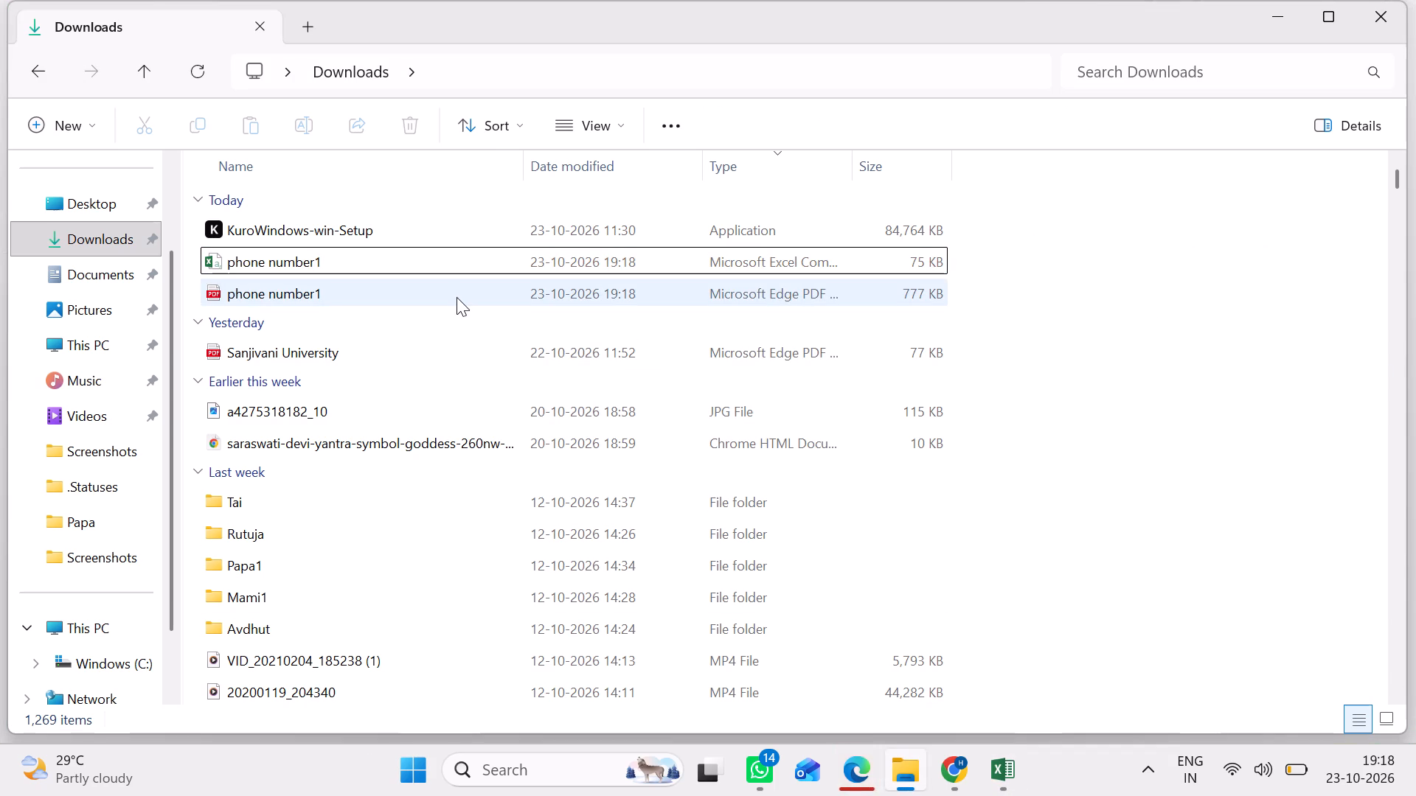
{"action": "left_click", "coordinate": [853, 795]}
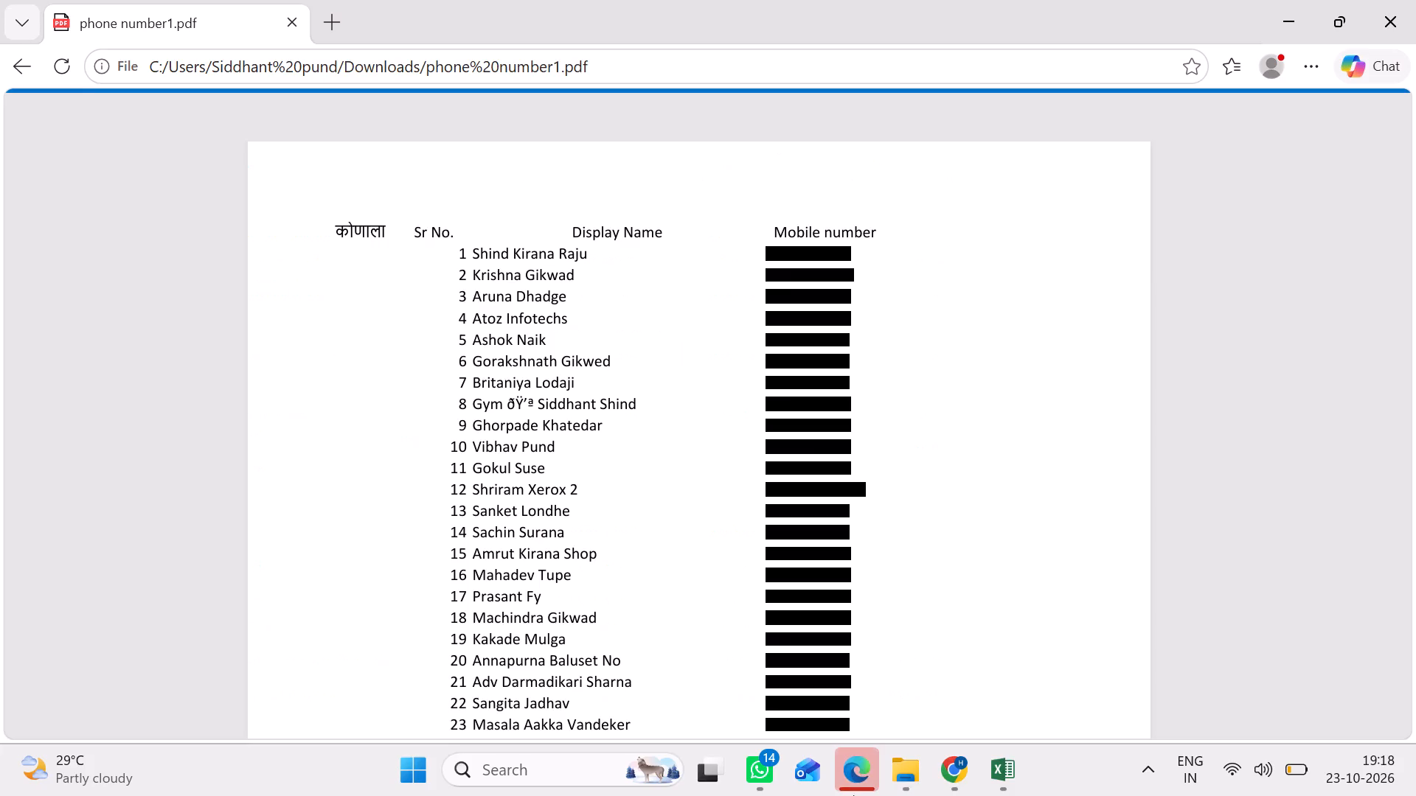
{"action": "scroll", "coordinate": [665, 412], "scroll_direction": "down", "scroll_amount": 1}
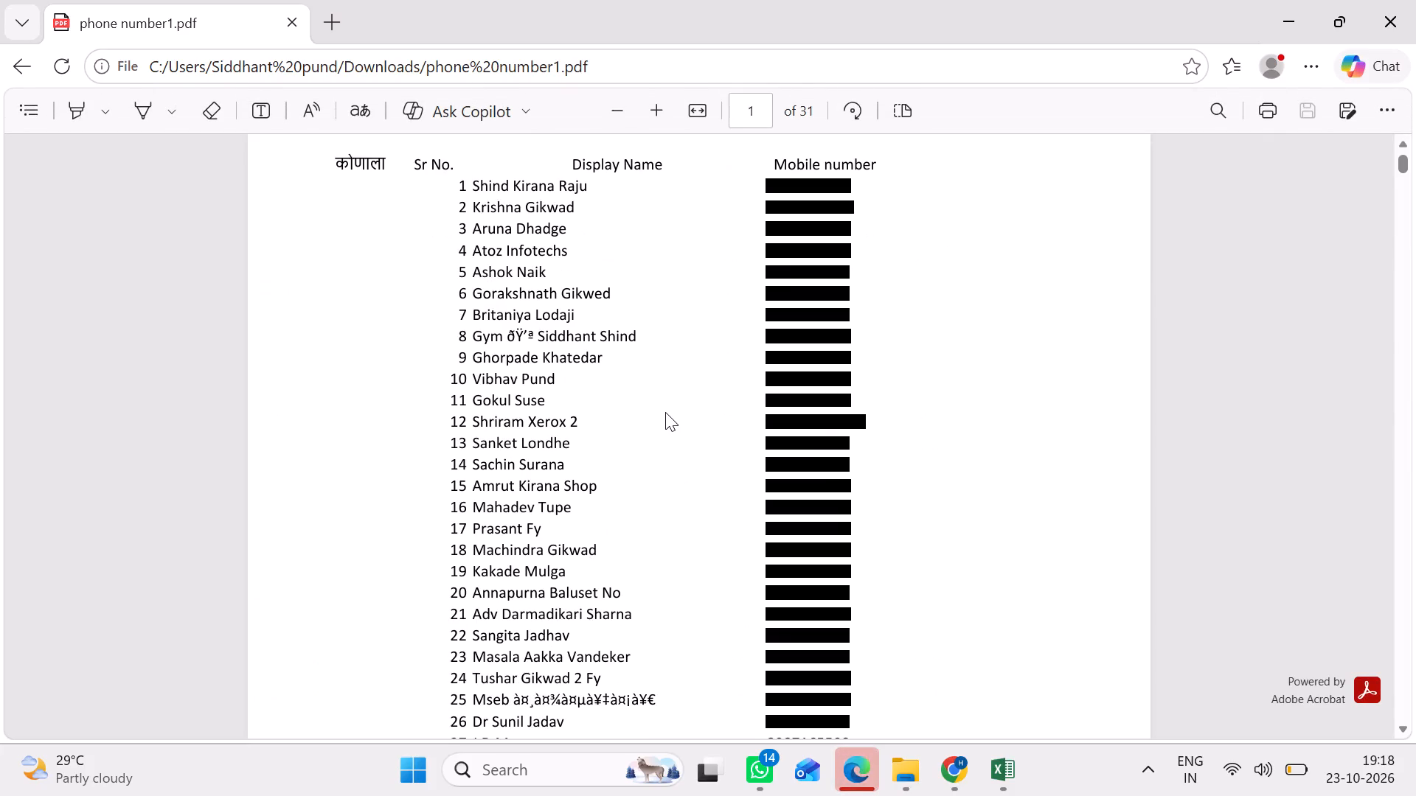
{"action": "scroll", "coordinate": [665, 412], "scroll_direction": "up", "scroll_amount": 2}
{"action": "scroll", "coordinate": [665, 412], "scroll_direction": "down", "scroll_amount": 2}
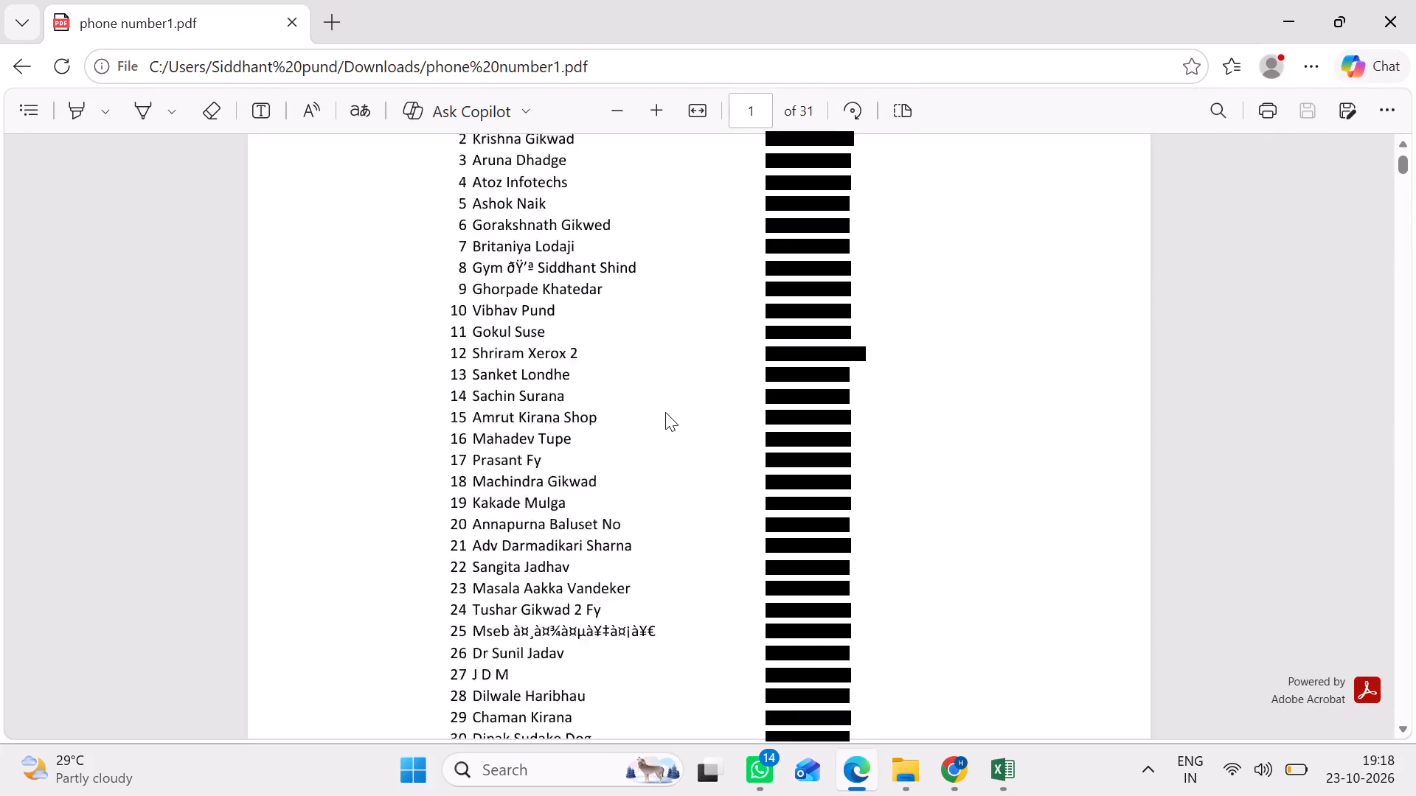
Review the contact entries on the following pages of phone number1.pdf.
{"action": "scroll", "coordinate": [665, 412], "scroll_direction": "down", "scroll_amount": 11}
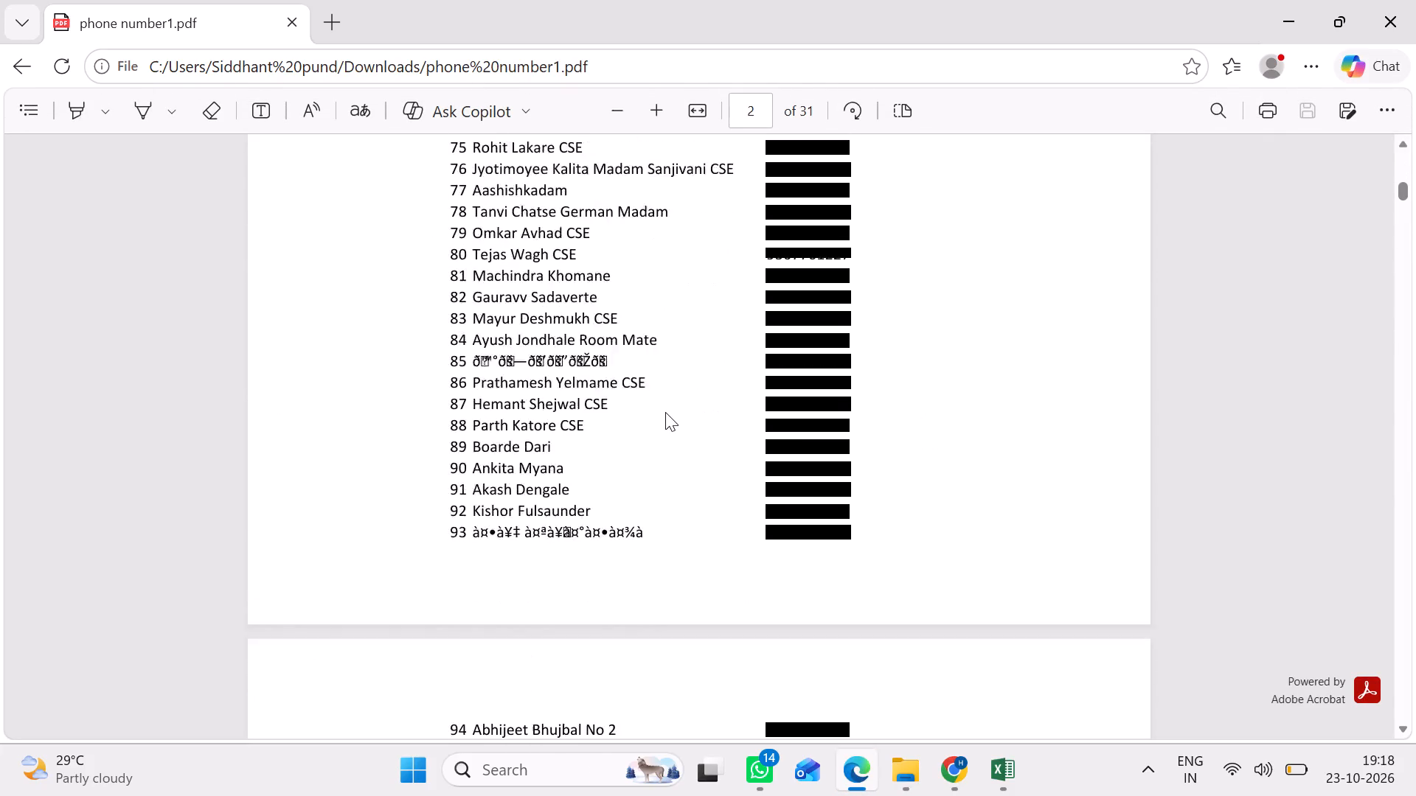
{"action": "scroll", "coordinate": [665, 412], "scroll_direction": "down", "scroll_amount": 11}
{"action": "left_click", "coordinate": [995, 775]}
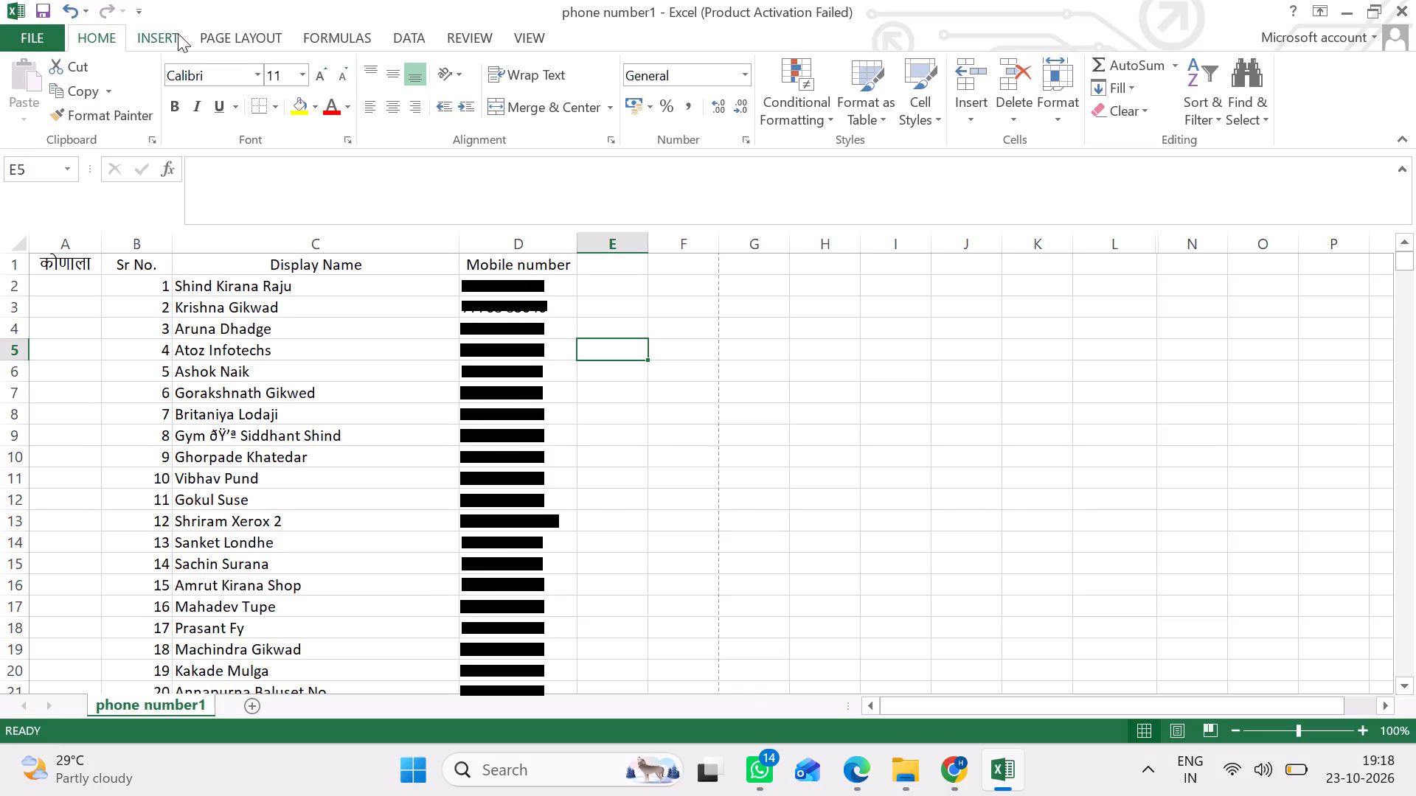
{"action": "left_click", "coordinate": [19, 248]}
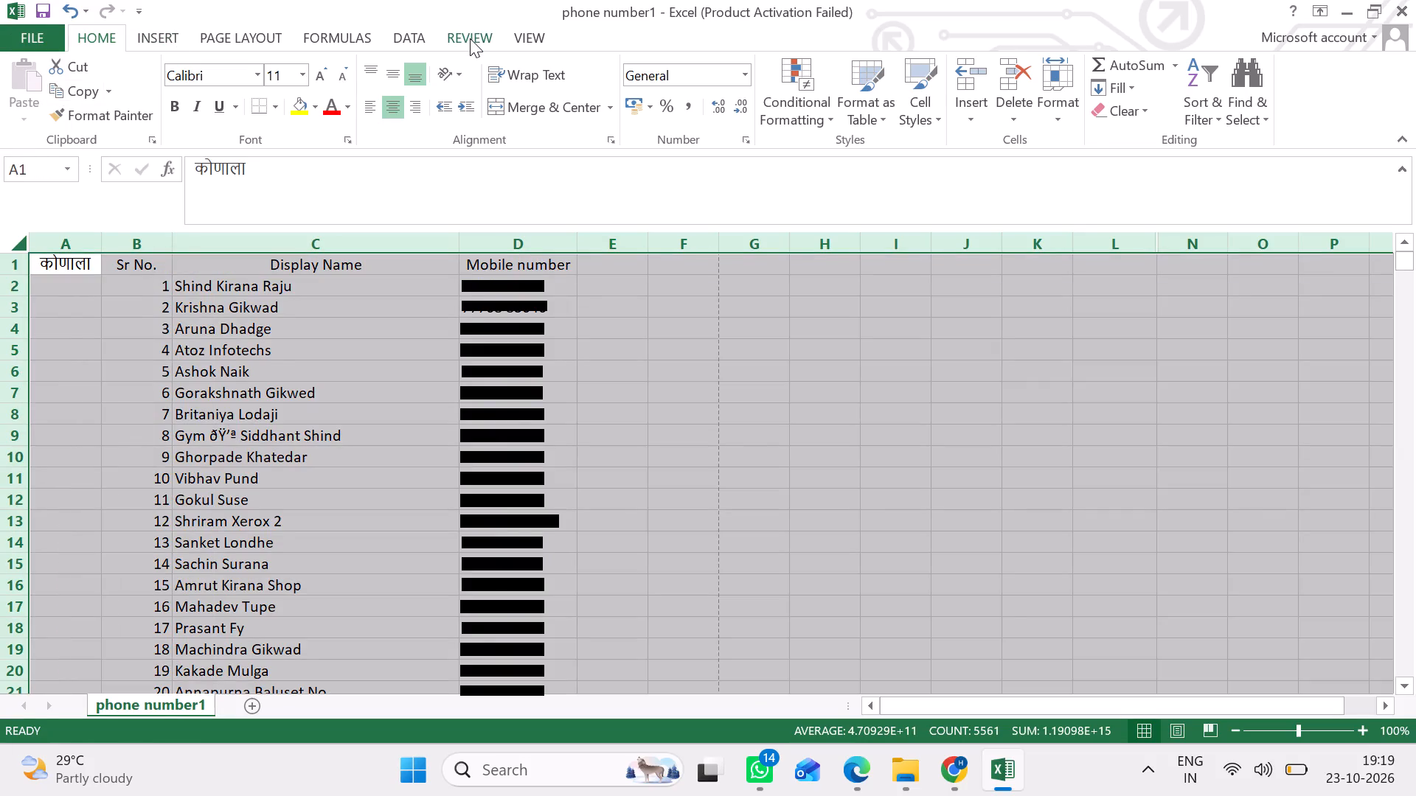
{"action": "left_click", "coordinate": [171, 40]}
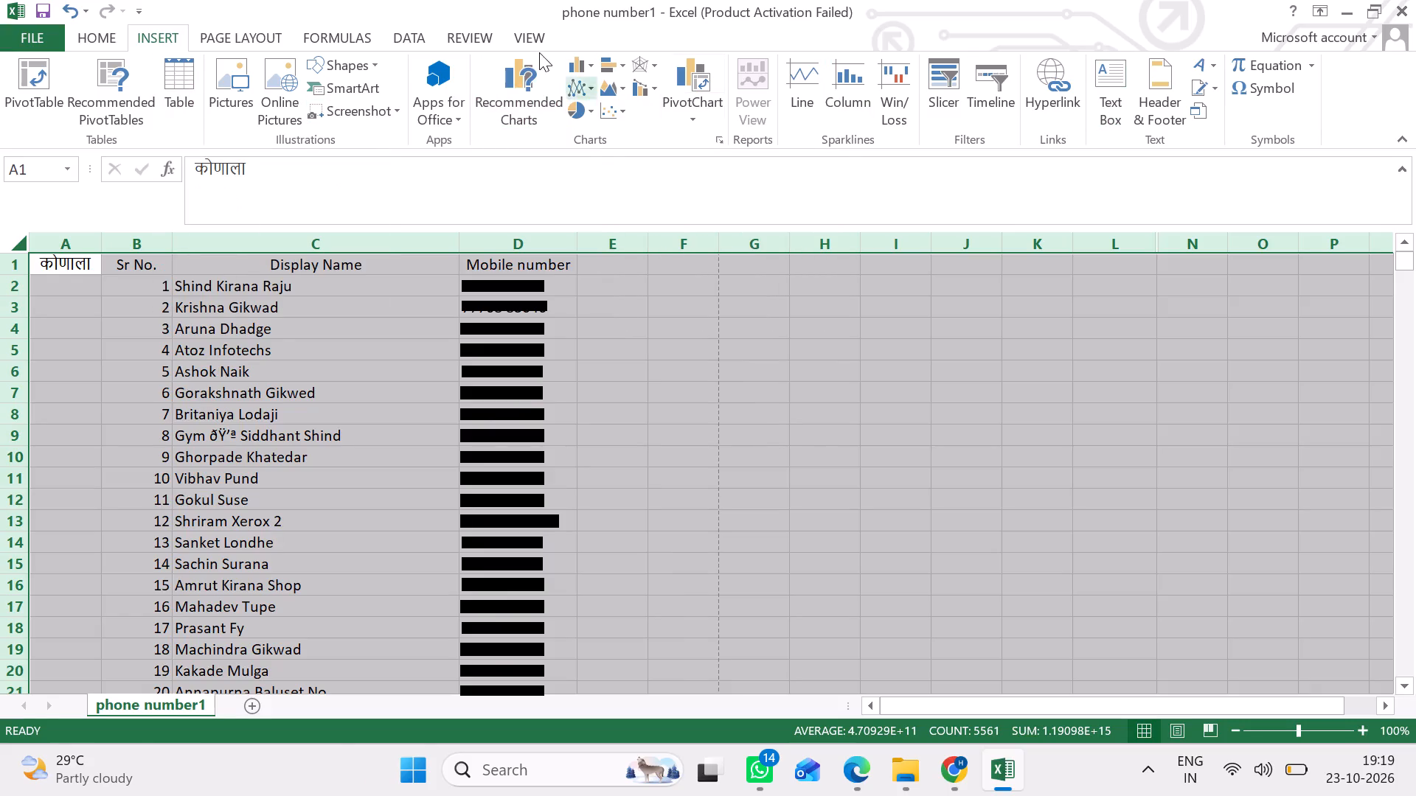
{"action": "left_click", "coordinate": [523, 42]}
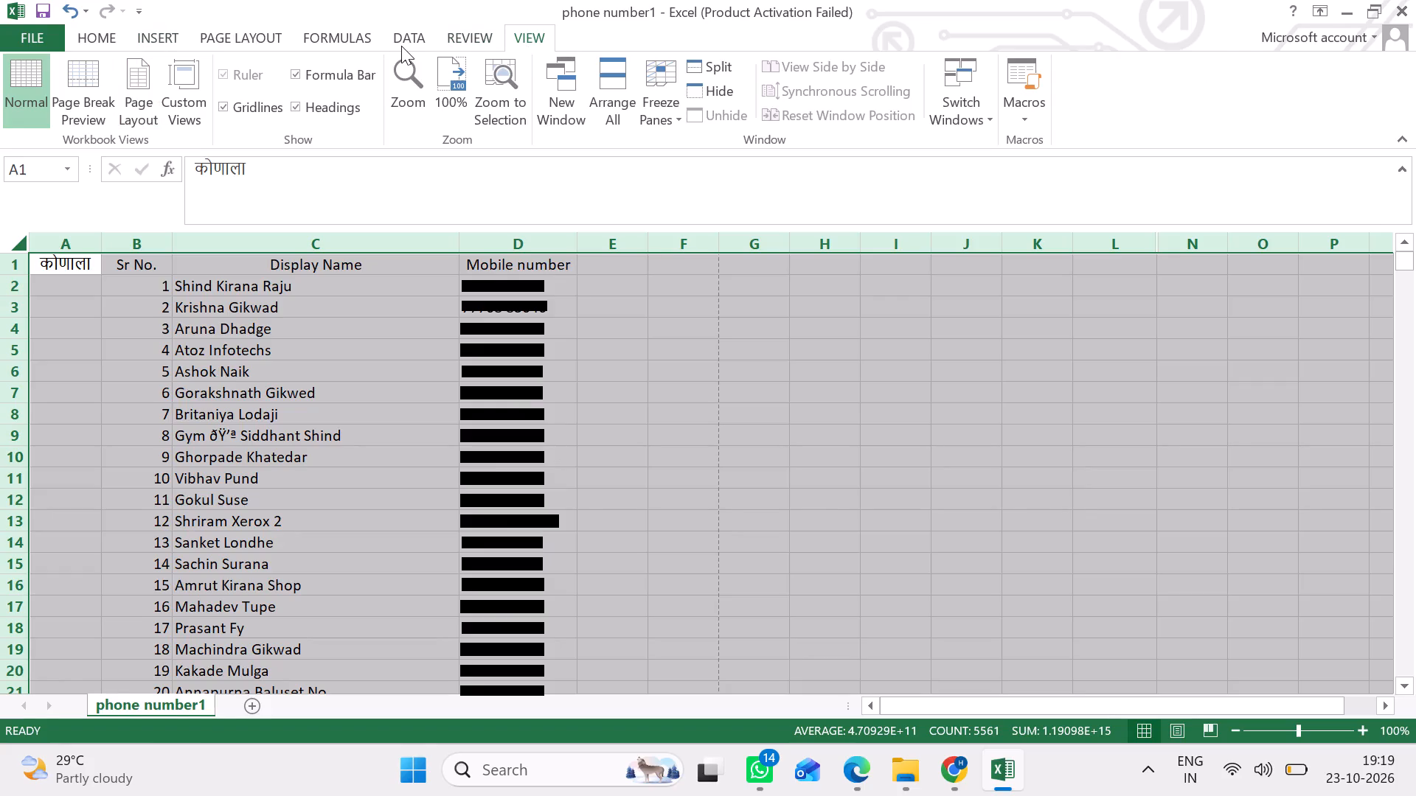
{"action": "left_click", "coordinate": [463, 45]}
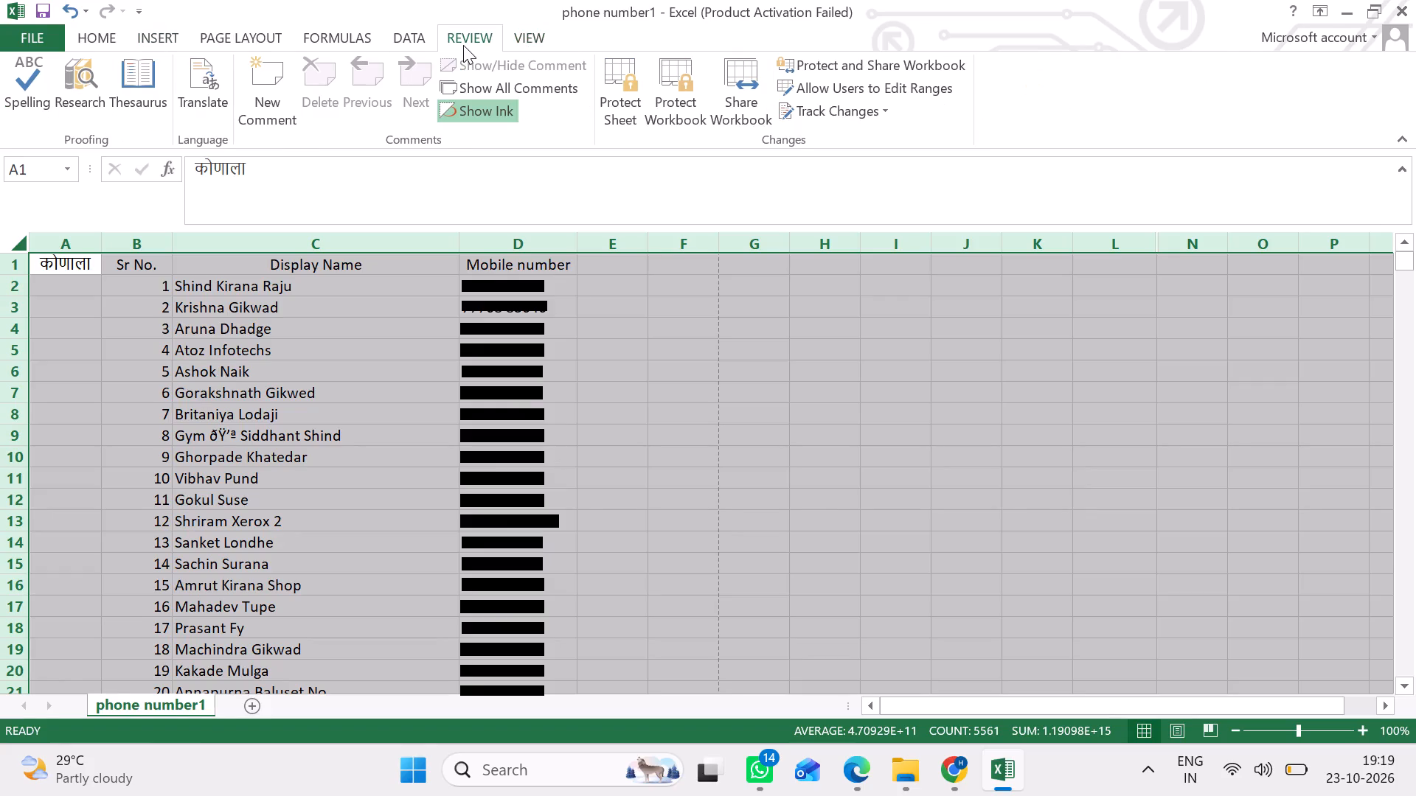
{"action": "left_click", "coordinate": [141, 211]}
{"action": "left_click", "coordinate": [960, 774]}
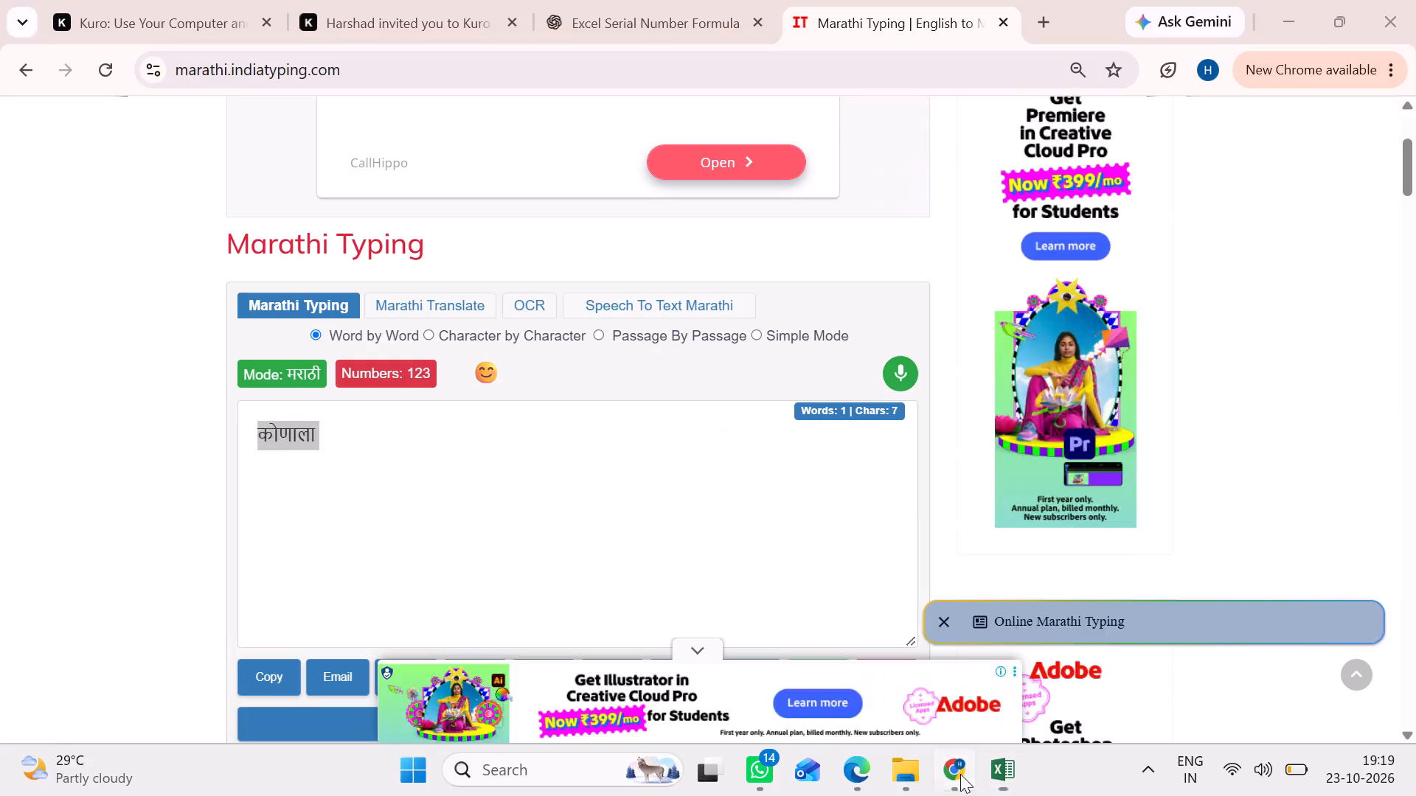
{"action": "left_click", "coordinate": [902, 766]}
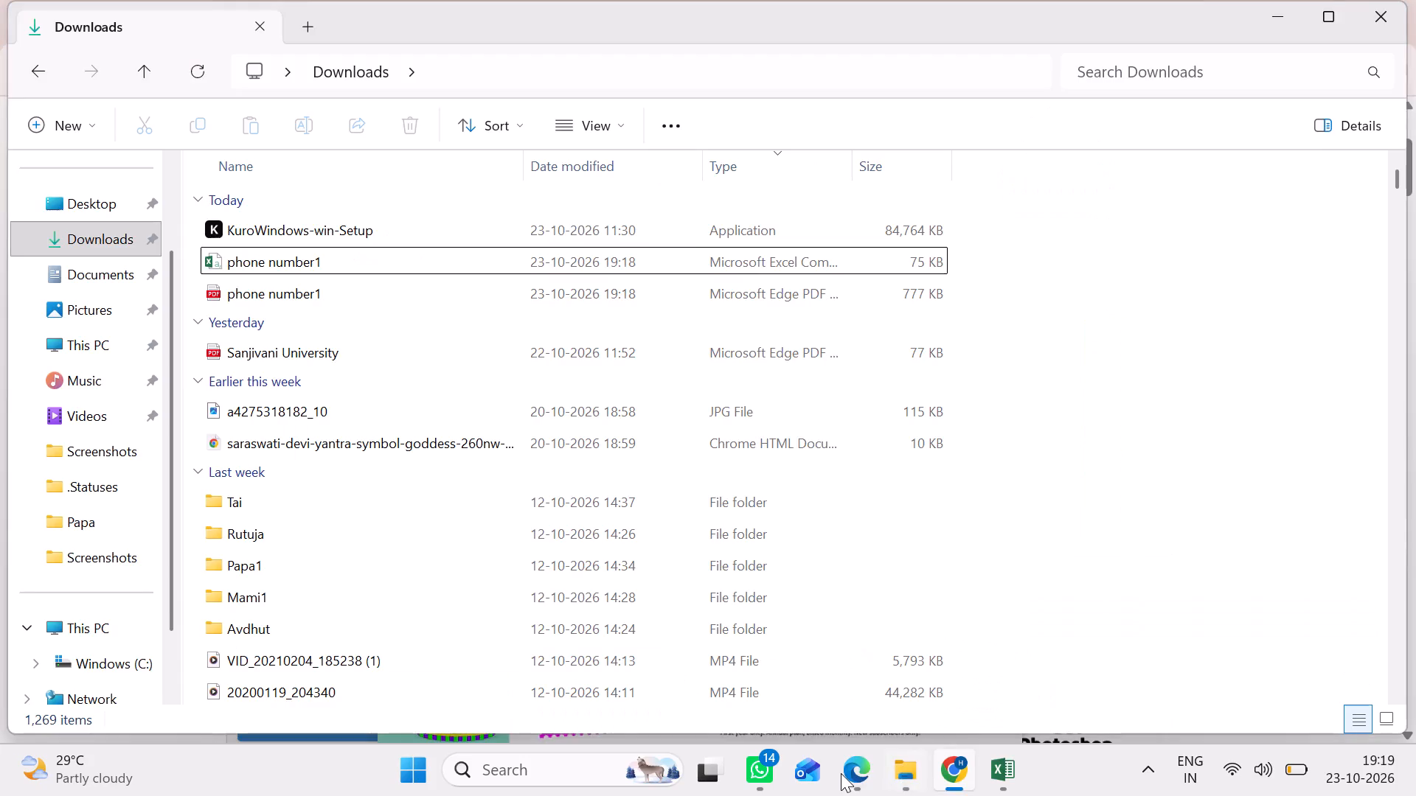
Switch to Microsoft Edge and examine the headings and column layout on the first page of phone number1.pdf.
{"action": "left_click", "coordinate": [841, 773]}
{"action": "left_click", "coordinate": [690, 495]}
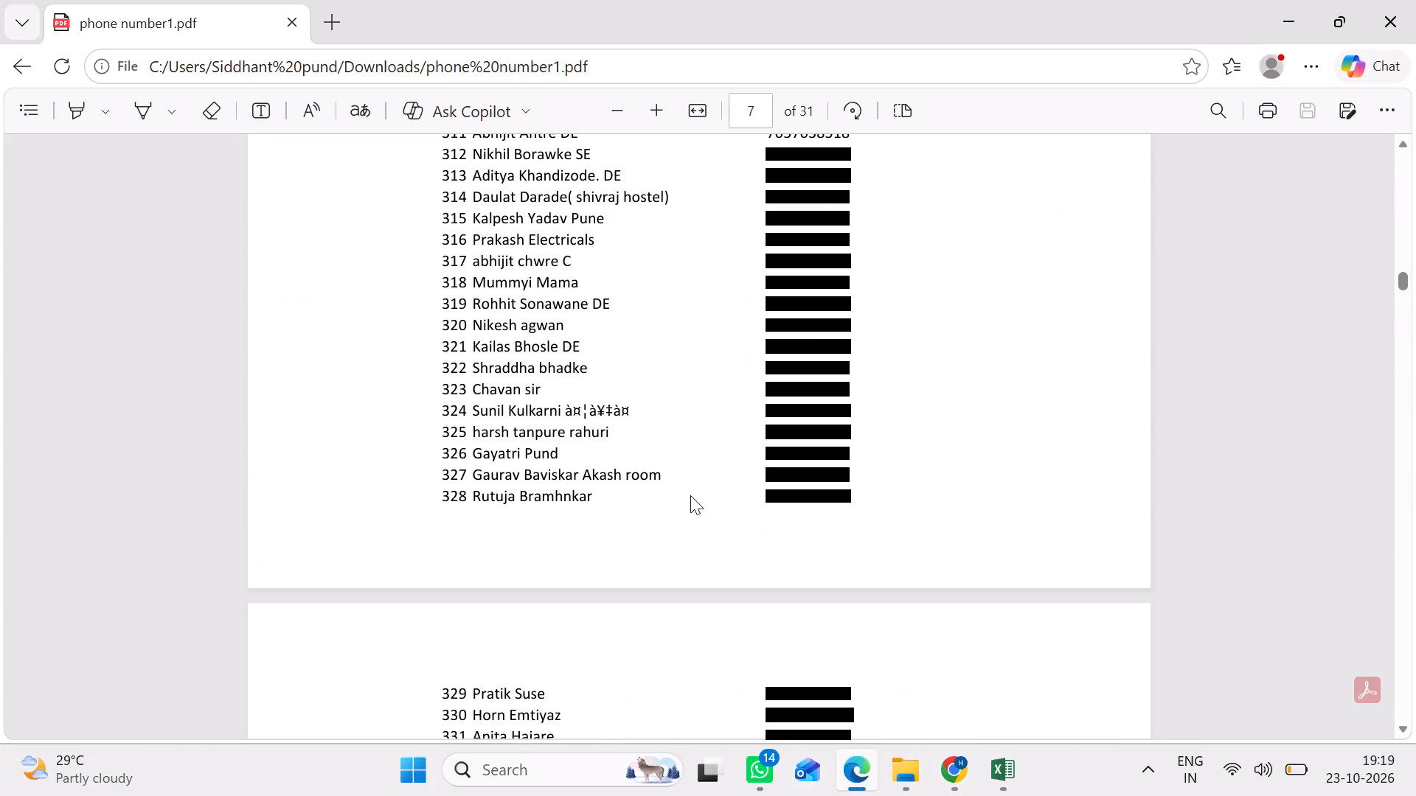
{"action": "scroll", "coordinate": [690, 495], "scroll_direction": "up", "scroll_amount": 15}
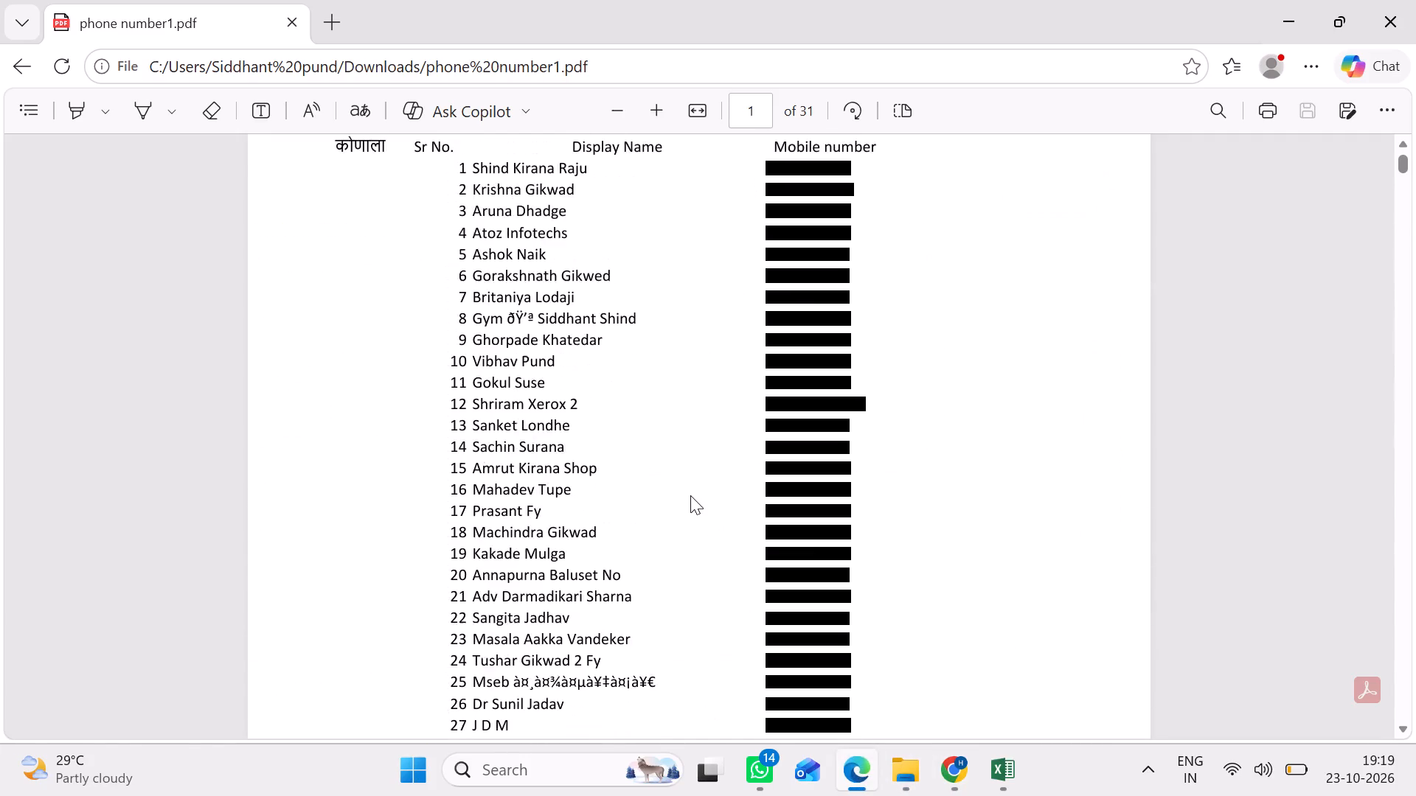
{"action": "scroll", "coordinate": [690, 495], "scroll_direction": "up", "scroll_amount": 2}
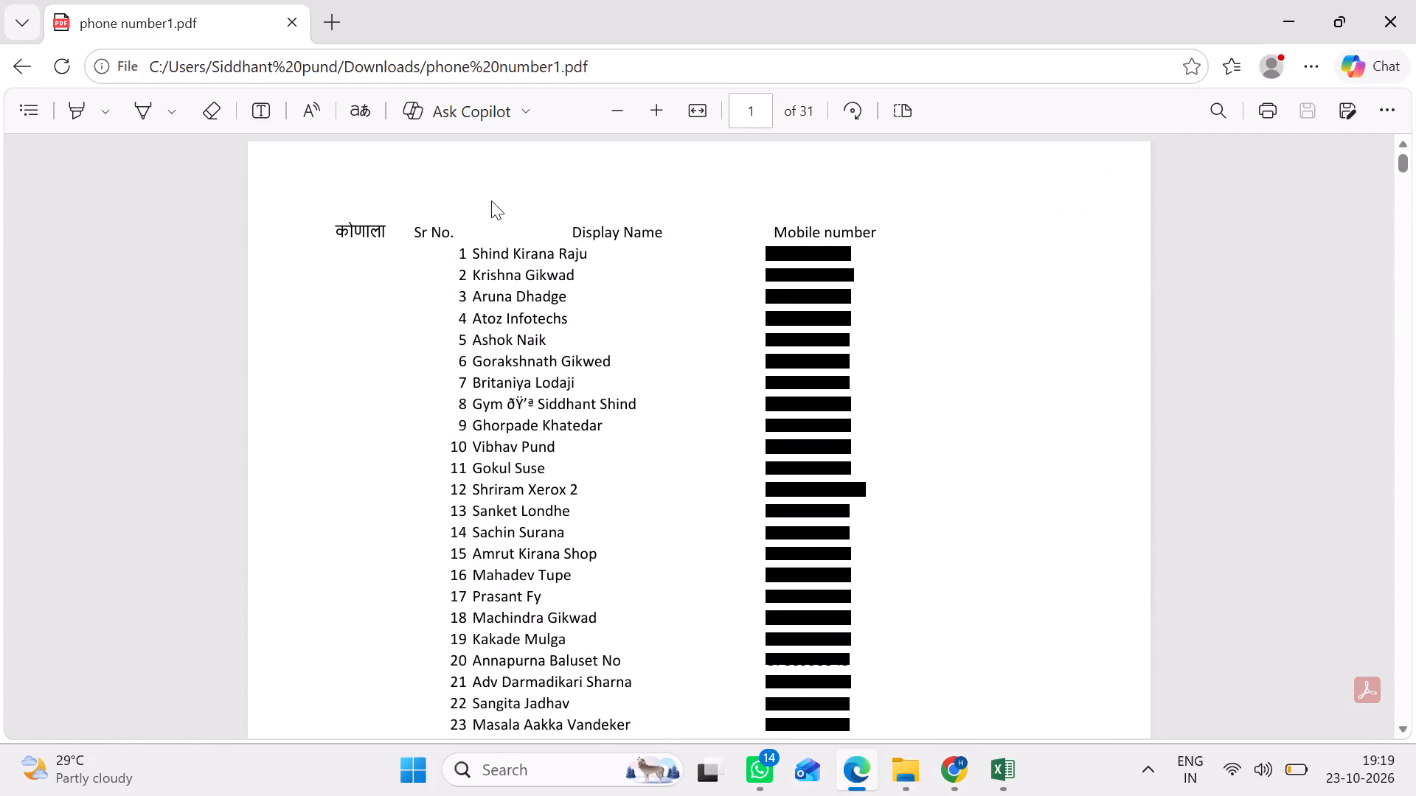
{"action": "left_click", "coordinate": [491, 200]}
{"action": "scroll", "coordinate": [589, 234], "scroll_direction": "down", "scroll_amount": 2}
{"action": "scroll", "coordinate": [589, 234], "scroll_direction": "up", "scroll_amount": 2}
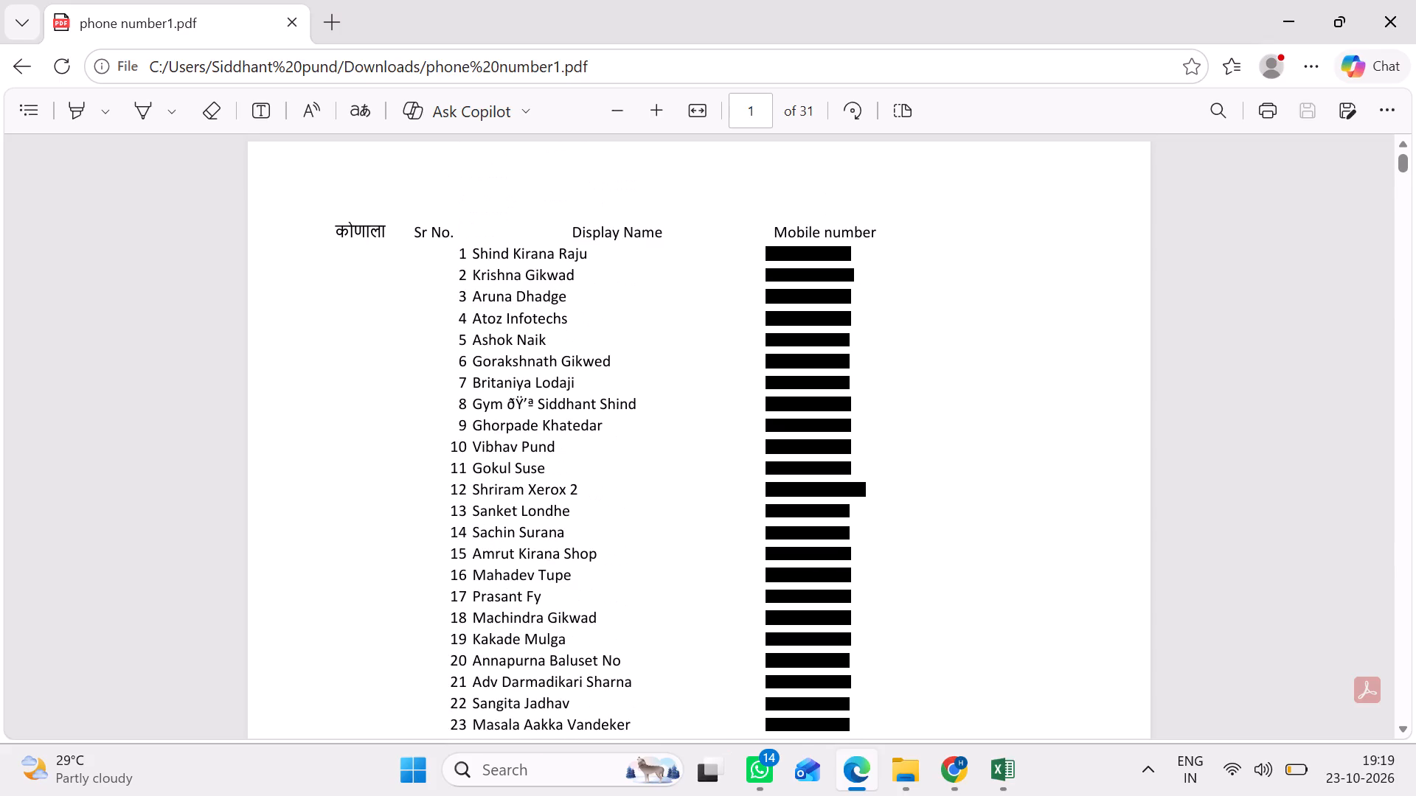
Switch to Excel and centre the contents of the Sr No. column B horizontally.
{"action": "left_click", "coordinate": [1004, 770]}
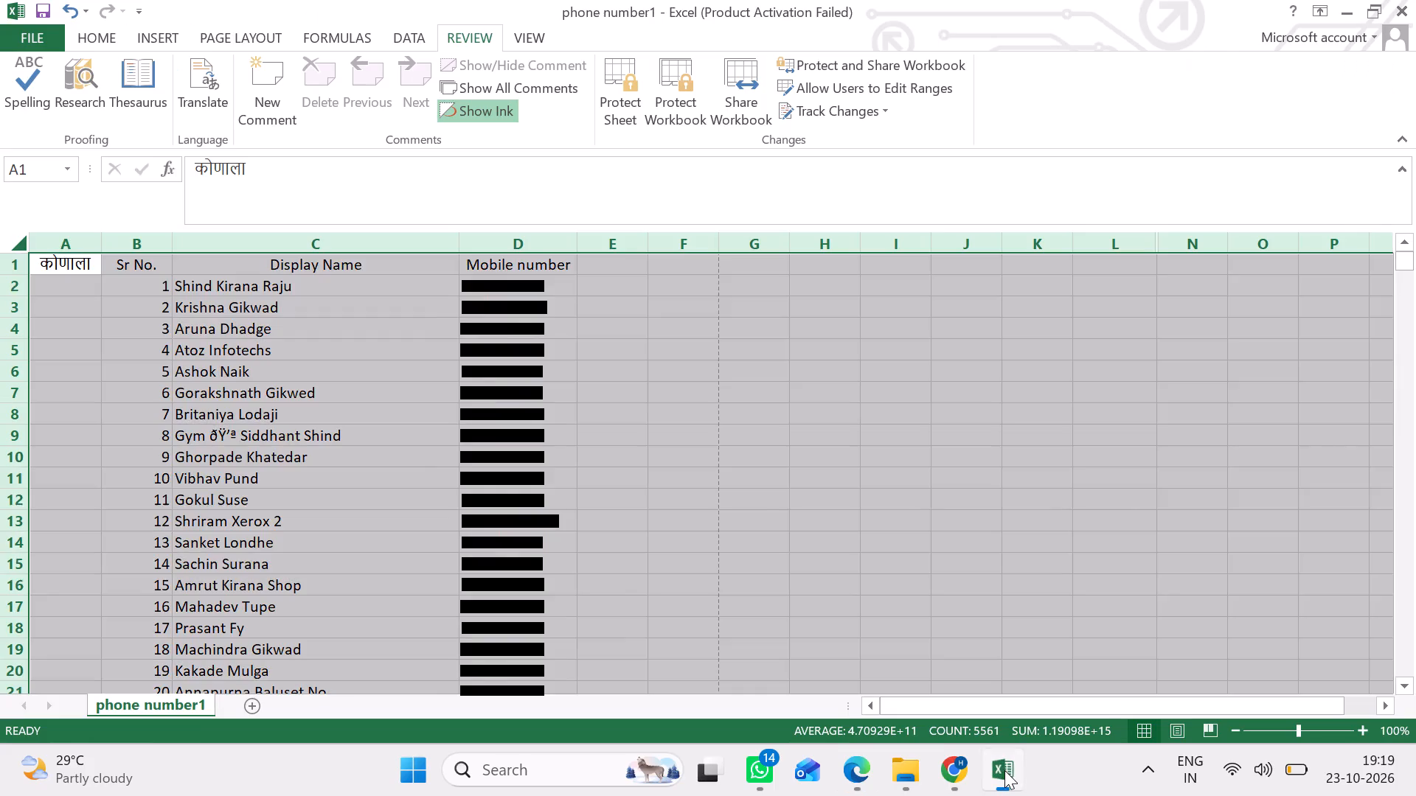
{"action": "left_click", "coordinate": [254, 306]}
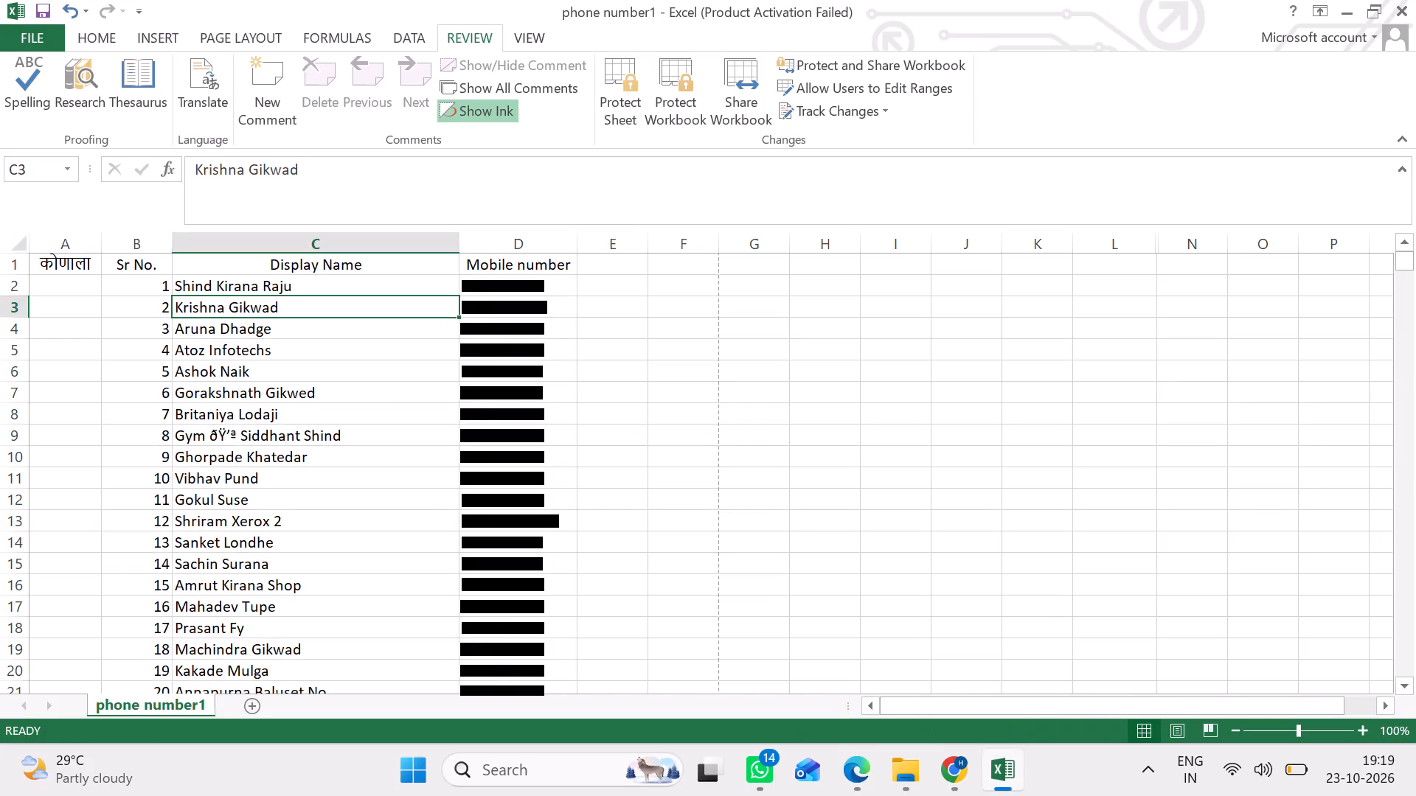
{"action": "left_click", "coordinate": [150, 274]}
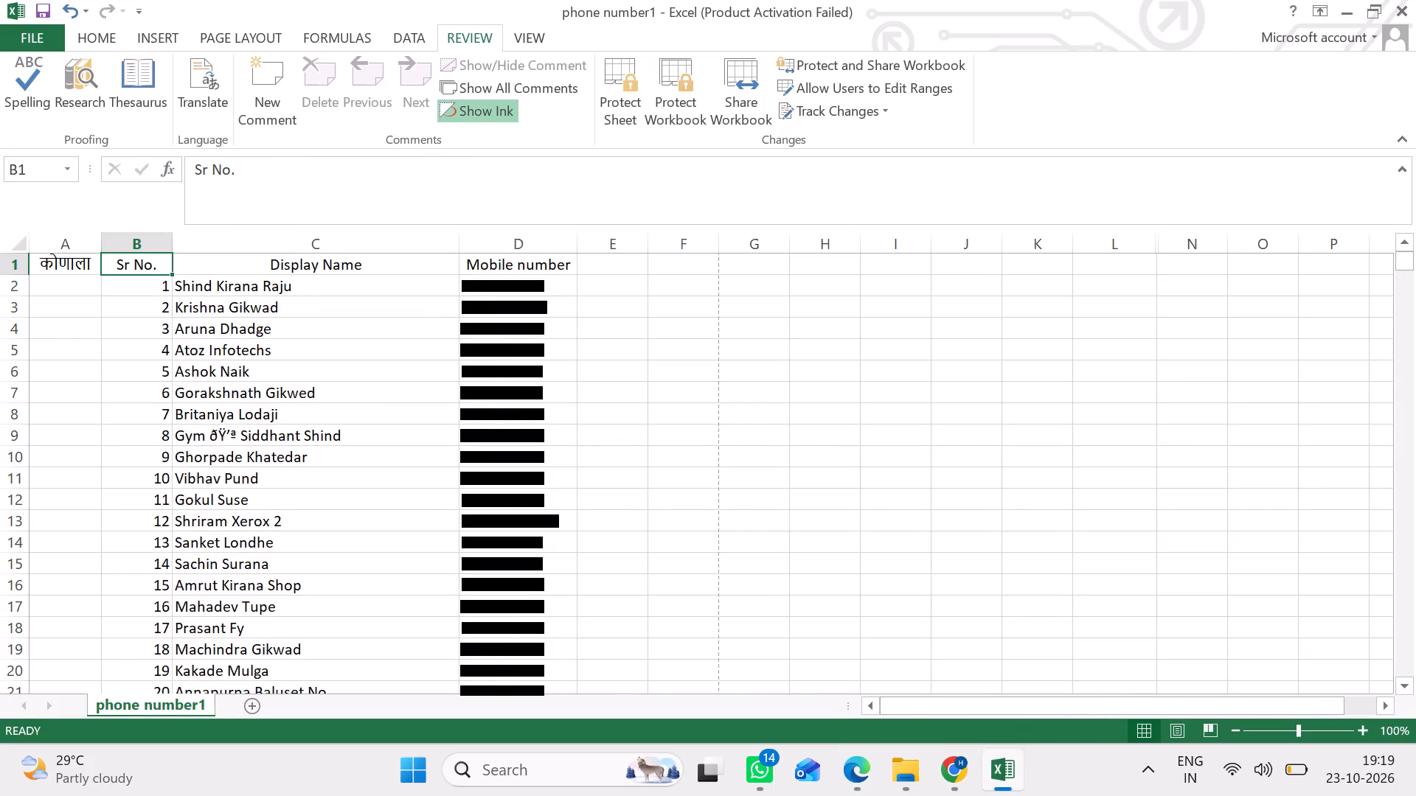
{"action": "left_click", "coordinate": [152, 237]}
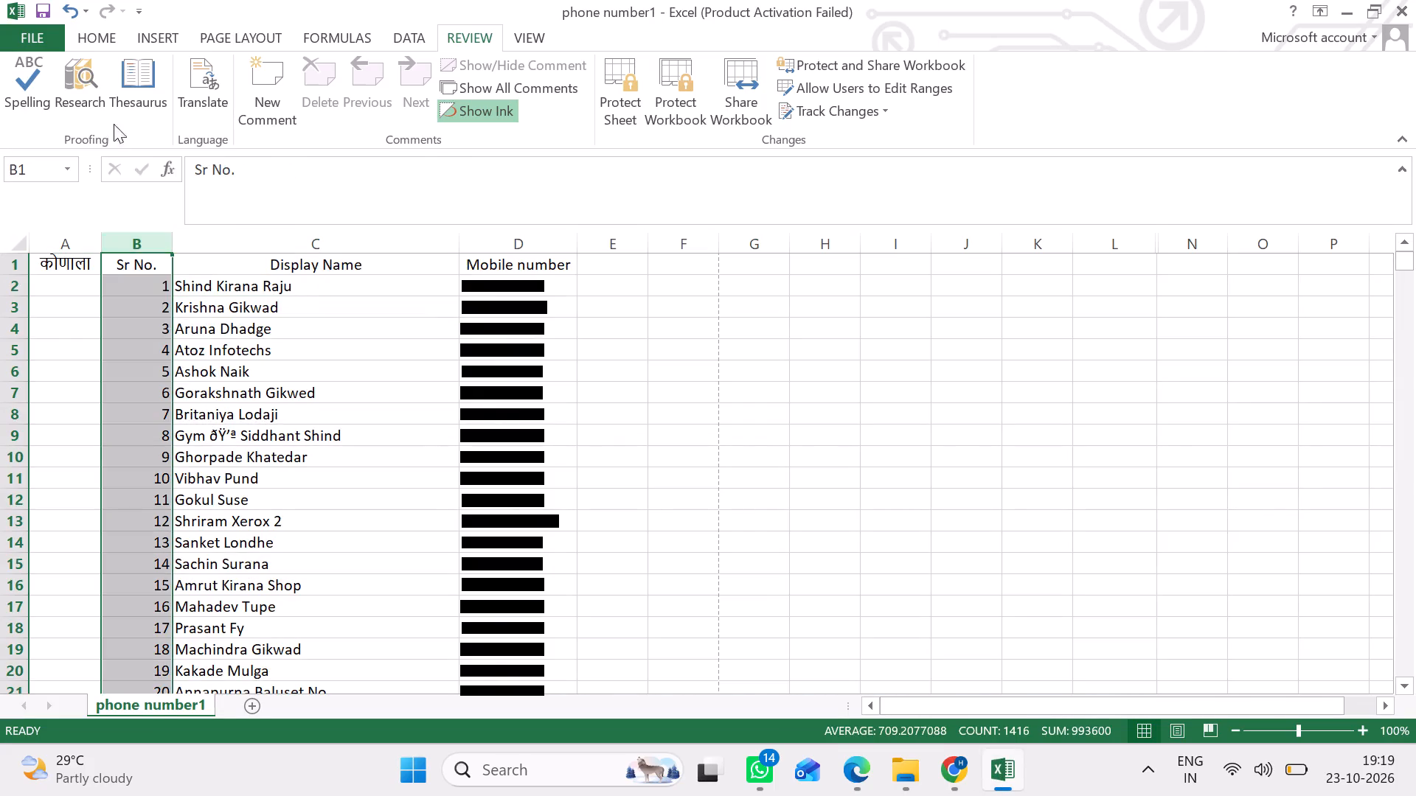
{"action": "left_click", "coordinate": [93, 43]}
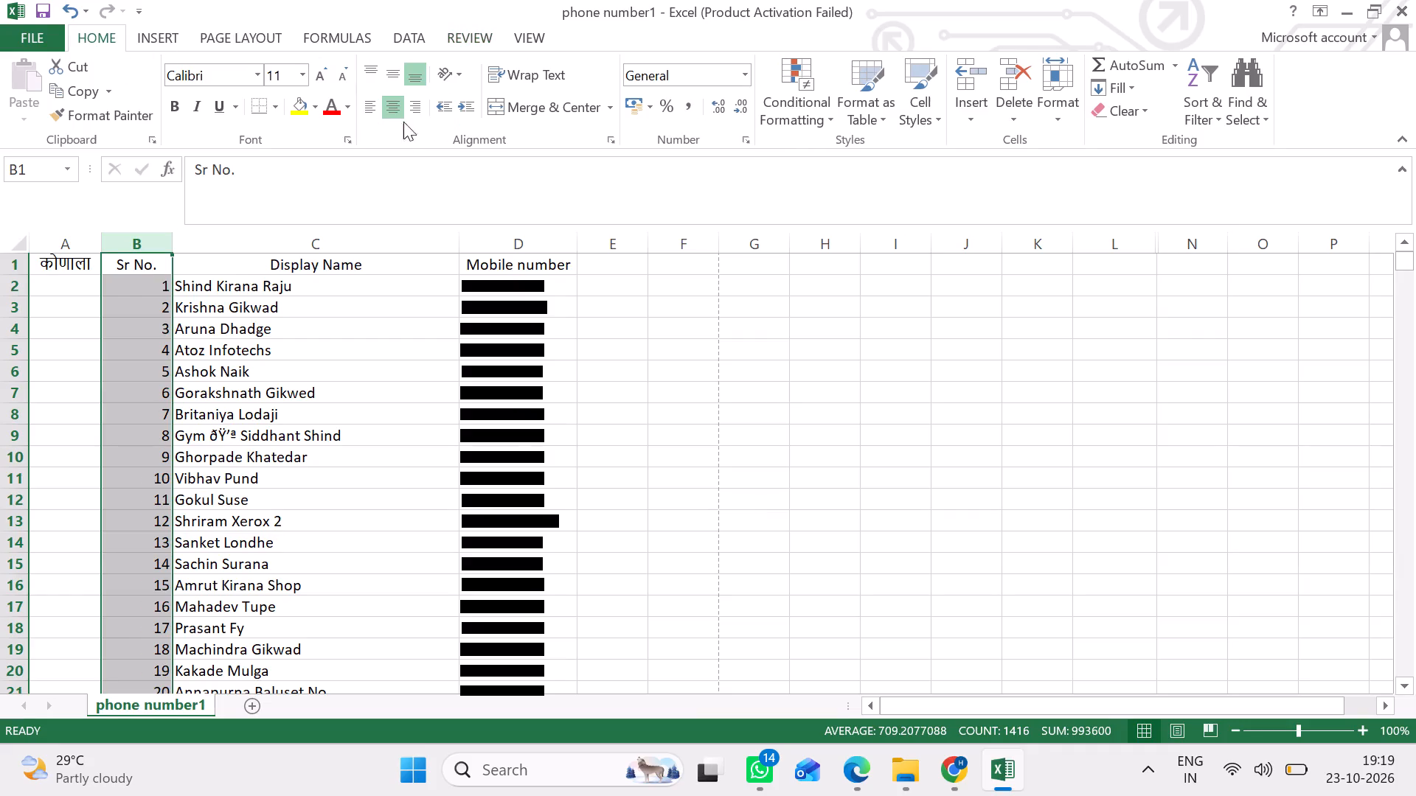
{"action": "left_click", "coordinate": [395, 109]}
{"action": "left_click", "coordinate": [395, 109]}
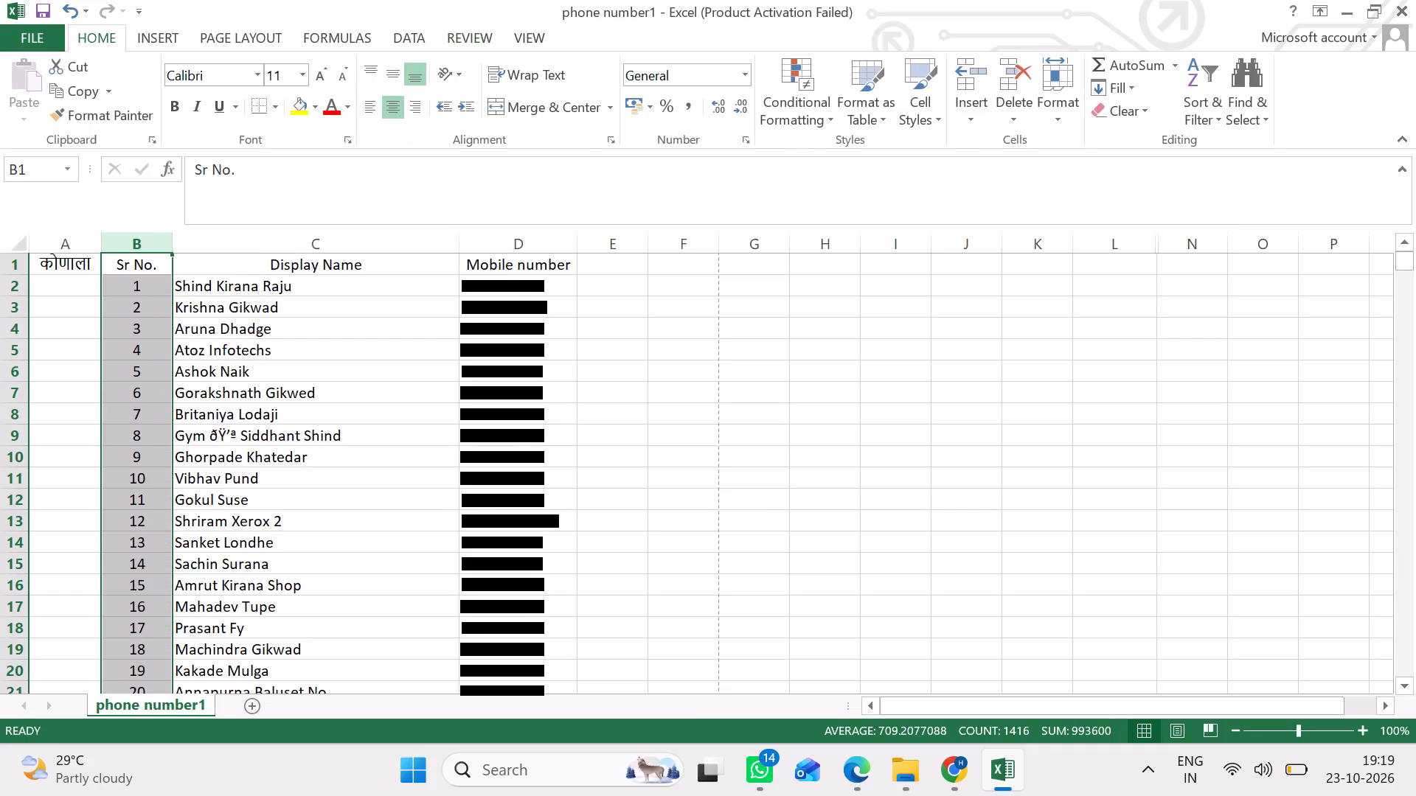
Widen the Sr No. column B.
{"action": "left_click_drag", "start_coordinate": [172, 247], "coordinate": [208, 241]}
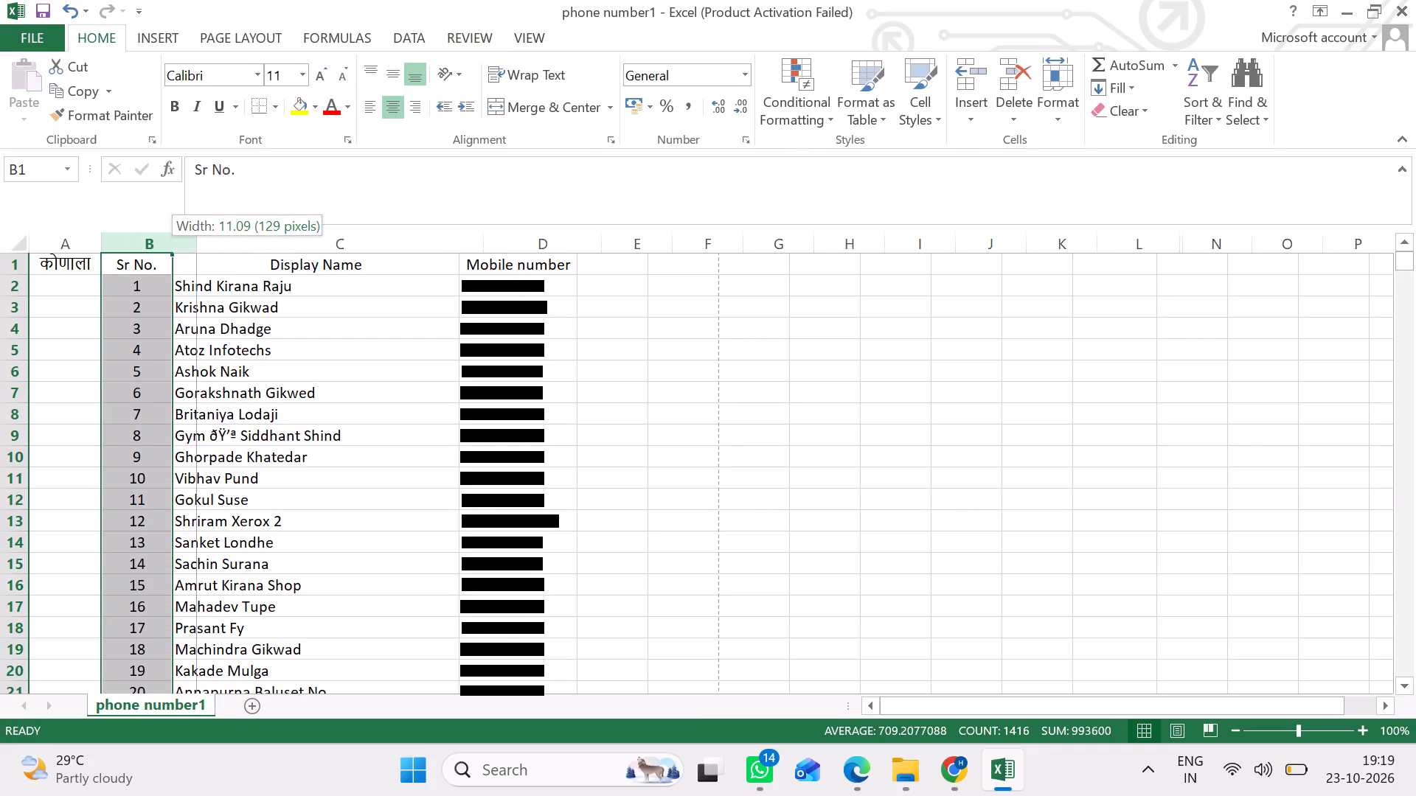
{"action": "left_click_drag", "start_coordinate": [208, 241], "coordinate": [219, 241]}
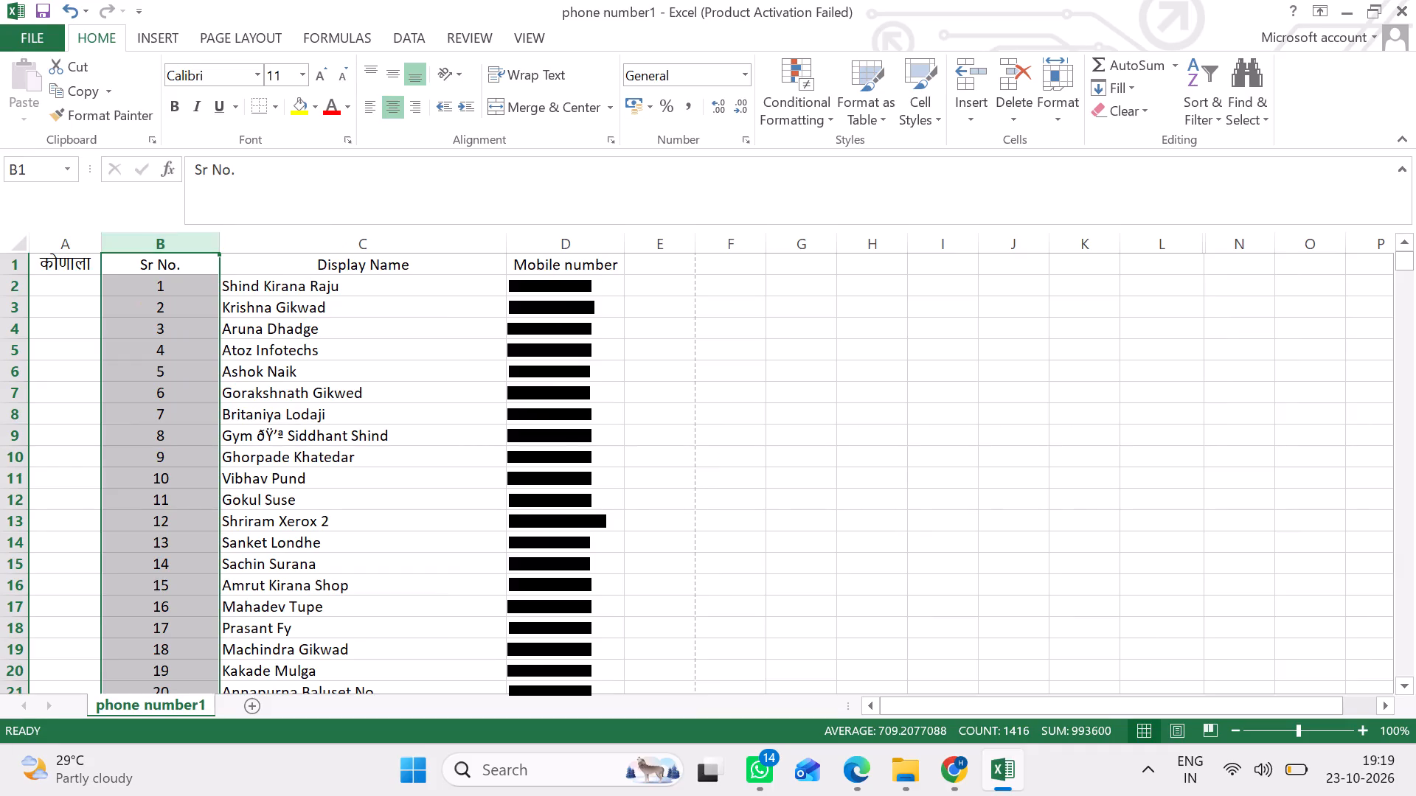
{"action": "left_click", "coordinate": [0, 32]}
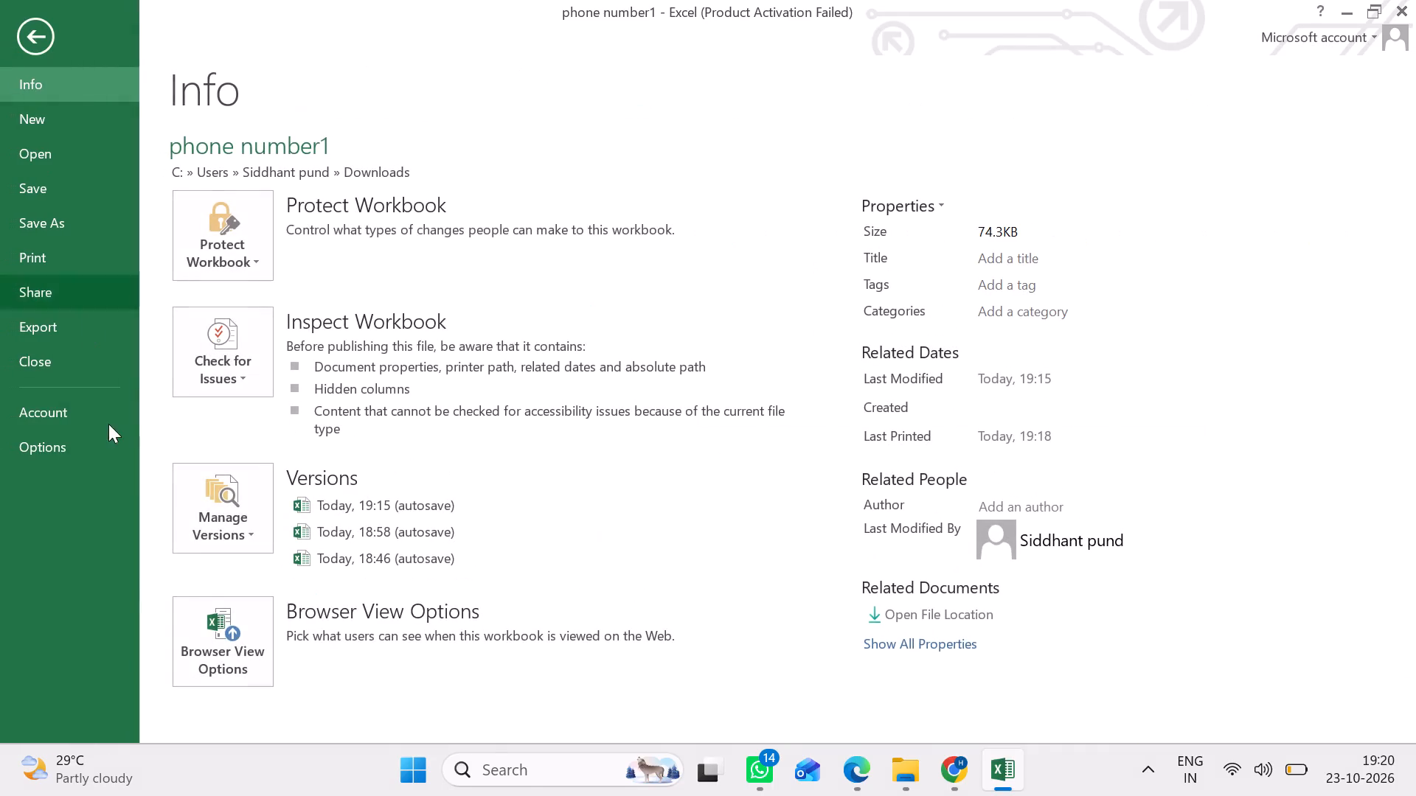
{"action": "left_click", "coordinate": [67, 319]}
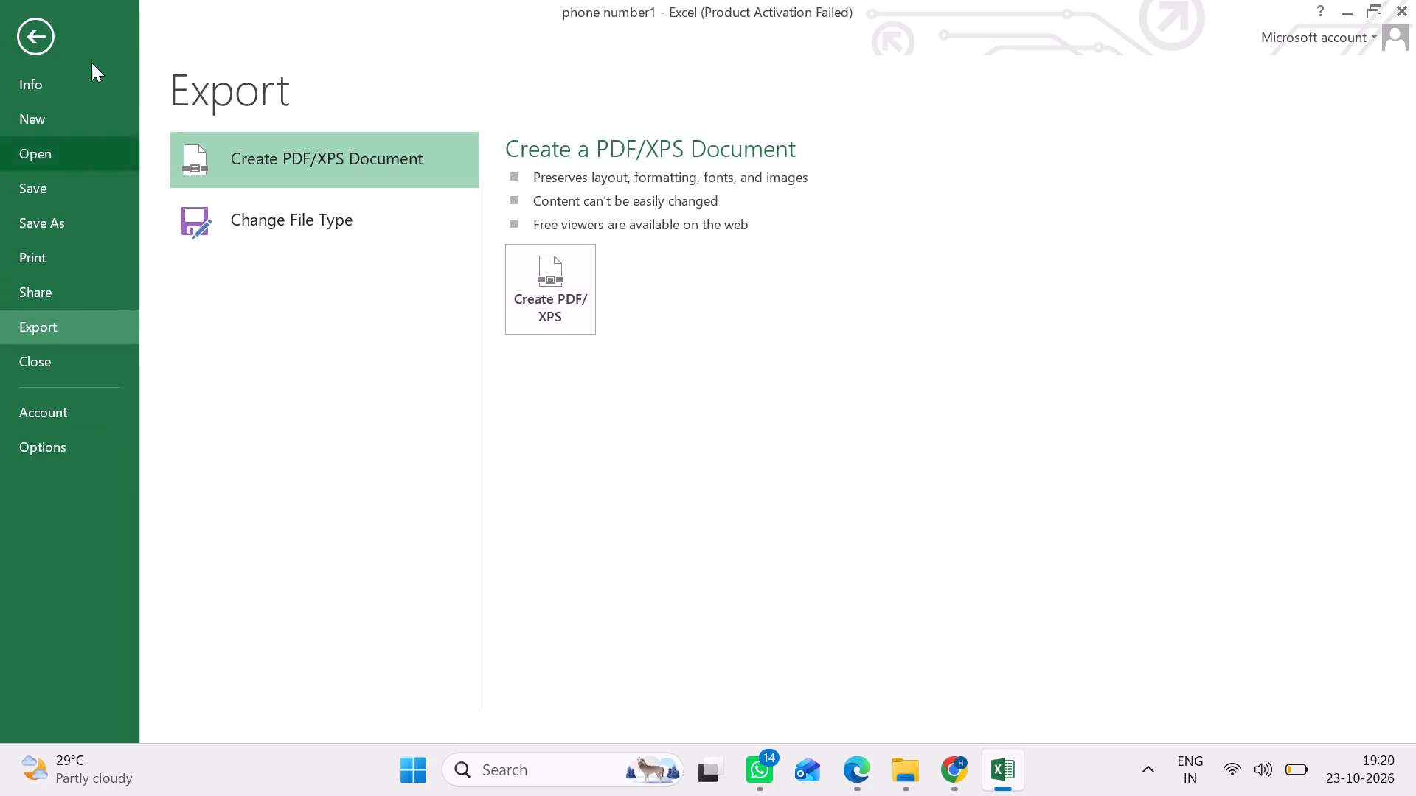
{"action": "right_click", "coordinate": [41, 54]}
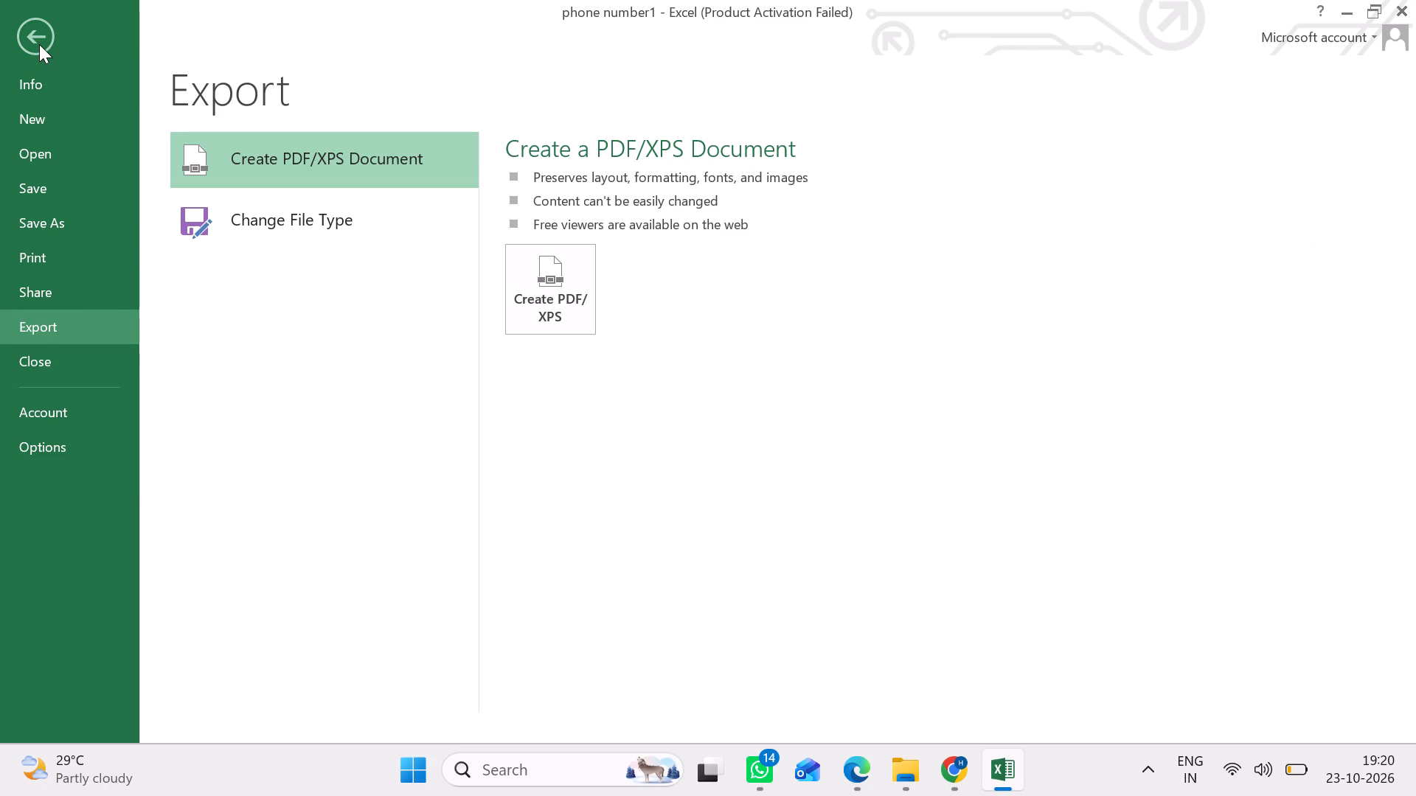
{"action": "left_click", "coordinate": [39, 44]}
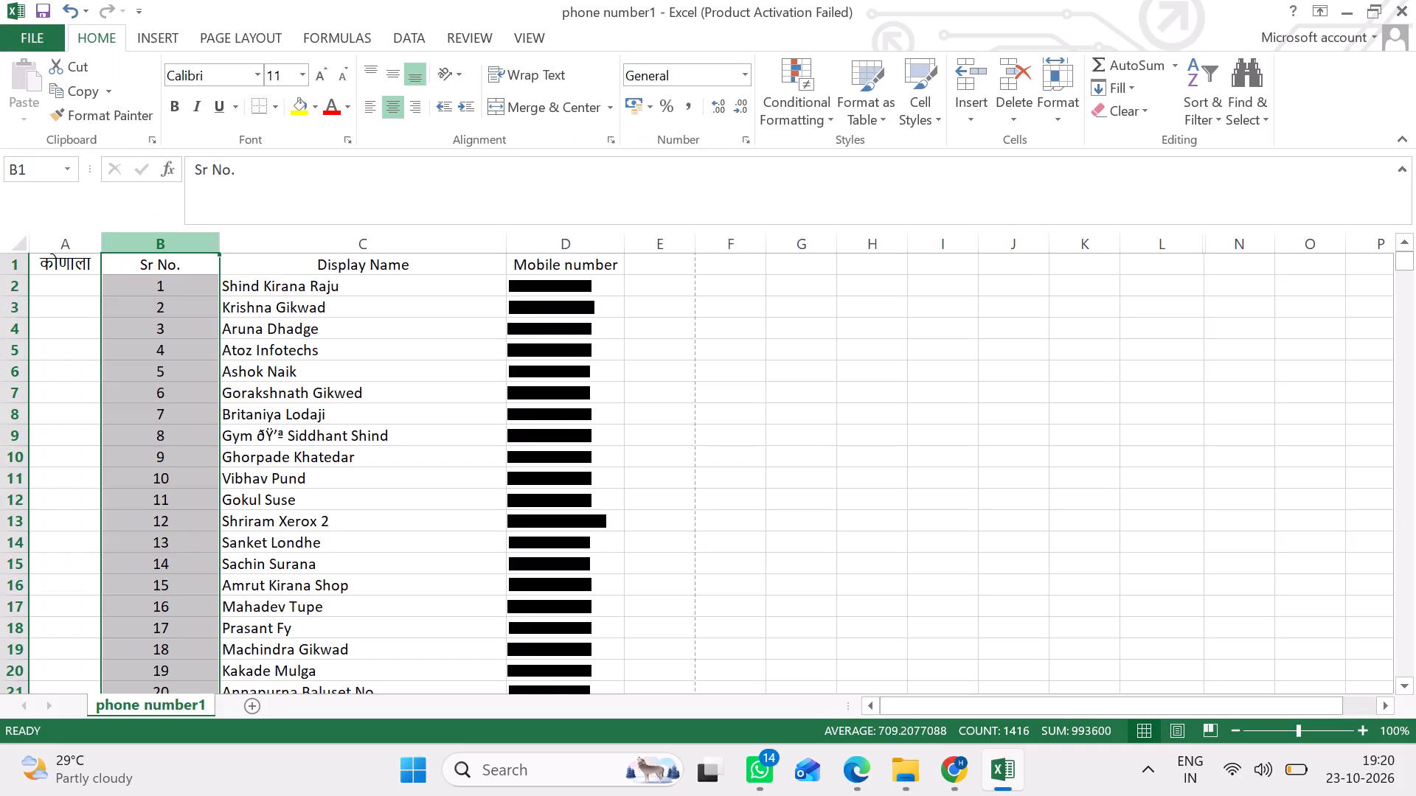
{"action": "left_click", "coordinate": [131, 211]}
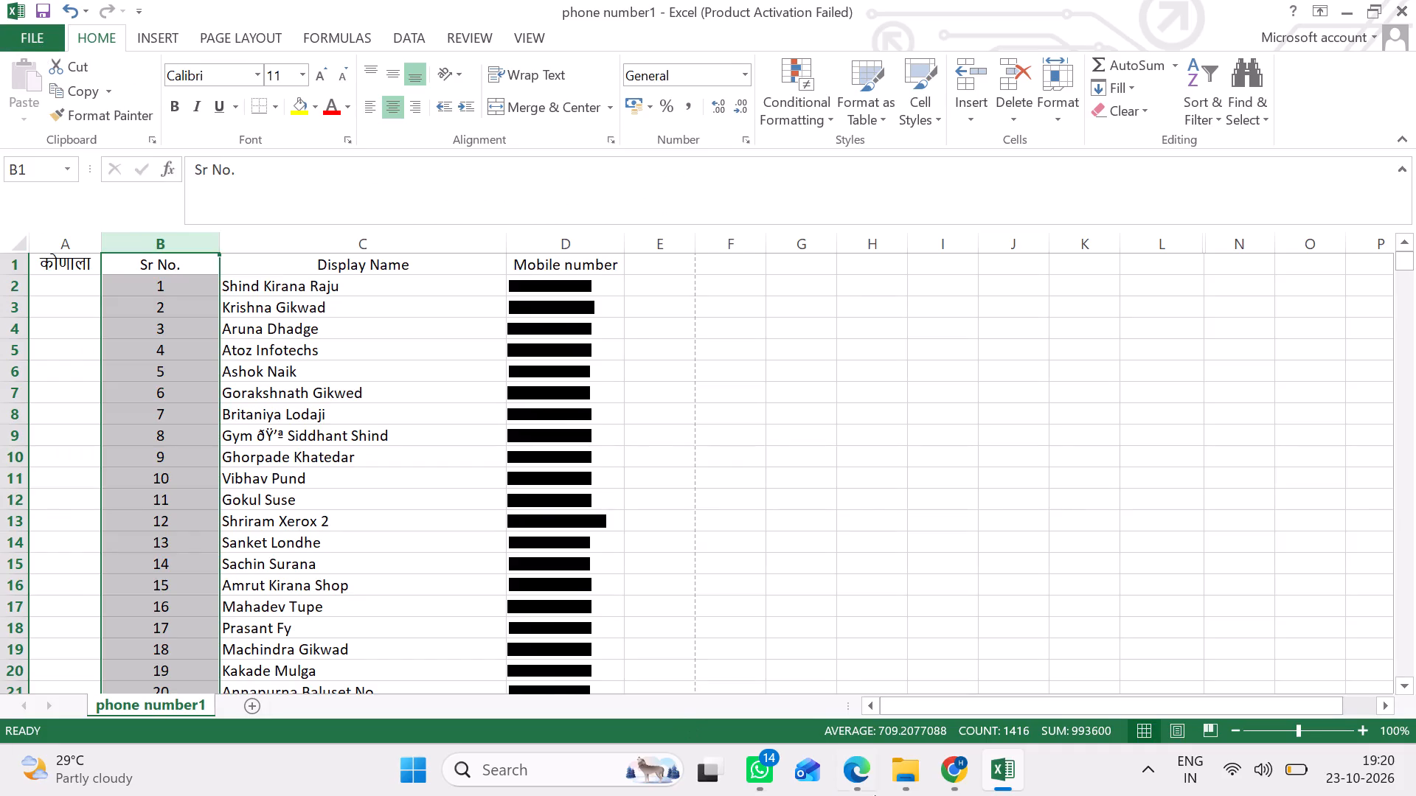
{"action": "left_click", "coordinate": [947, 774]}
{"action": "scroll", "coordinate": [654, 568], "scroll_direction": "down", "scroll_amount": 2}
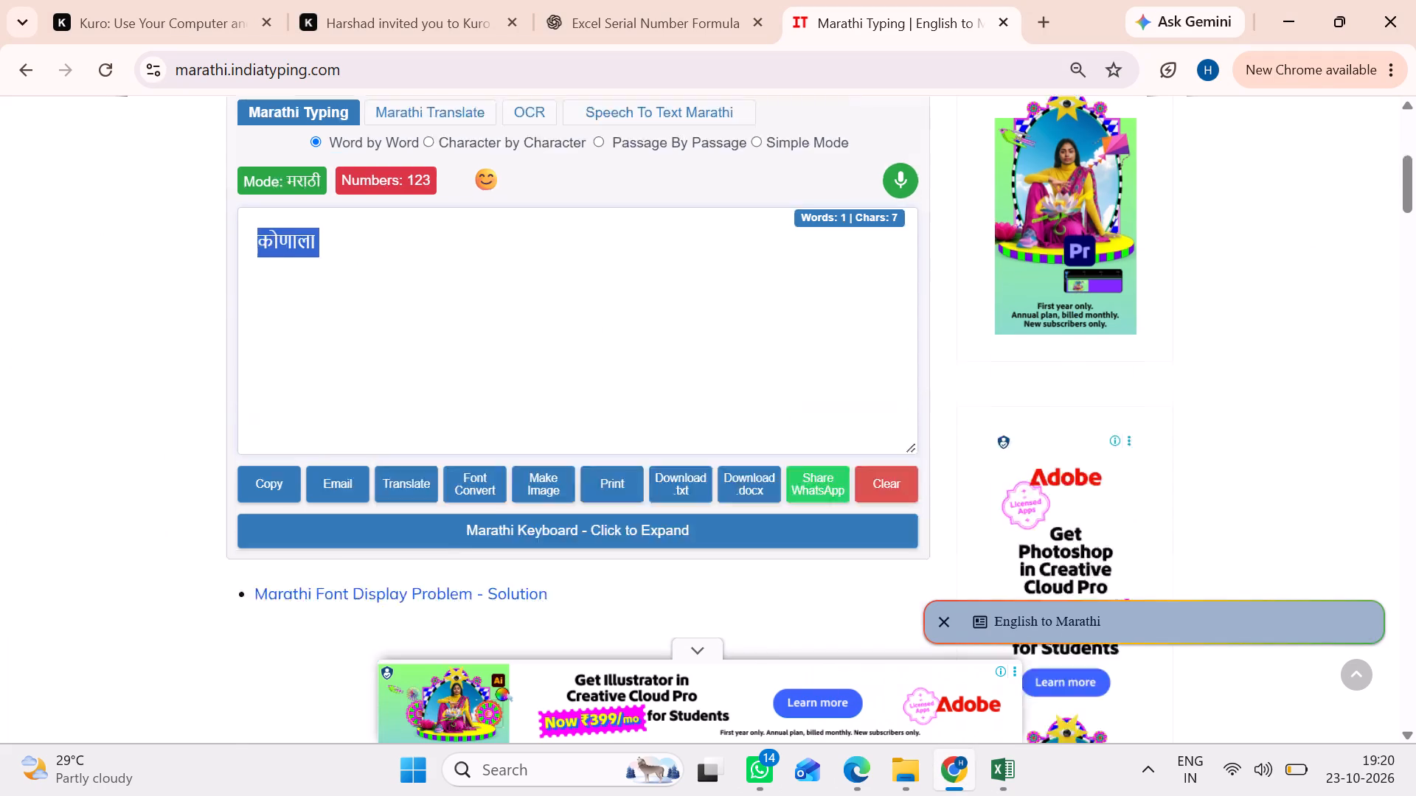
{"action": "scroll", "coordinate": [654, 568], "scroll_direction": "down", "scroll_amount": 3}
Switch to Microsoft Edge and capture a screenshot of the first page of phone number1.pdf.
{"action": "left_click", "coordinate": [850, 772]}
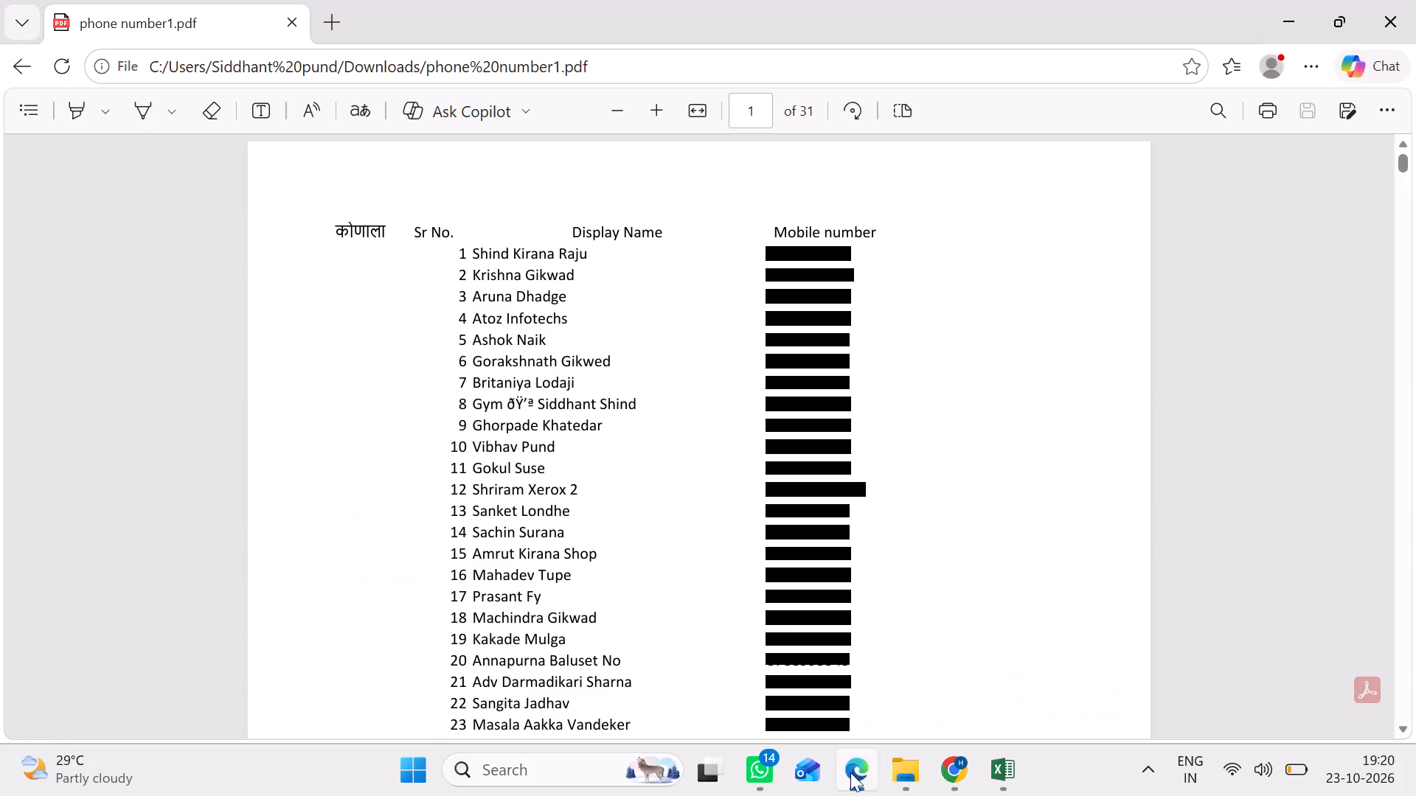
{"action": "key", "text": "super+Print"}
{"action": "left_click", "coordinate": [993, 754]}
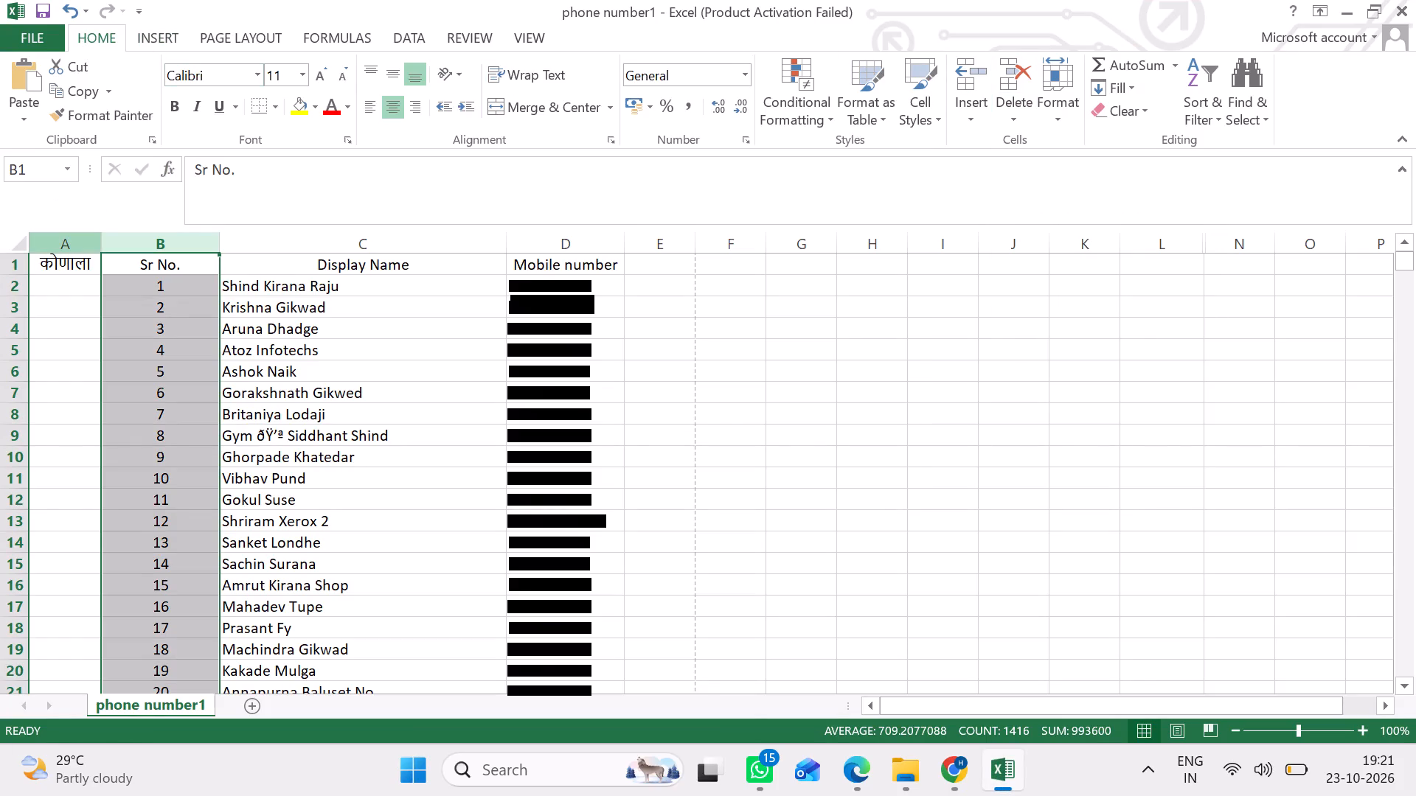
{"action": "left_click_drag", "start_coordinate": [18, 248], "coordinate": [170, 262]}
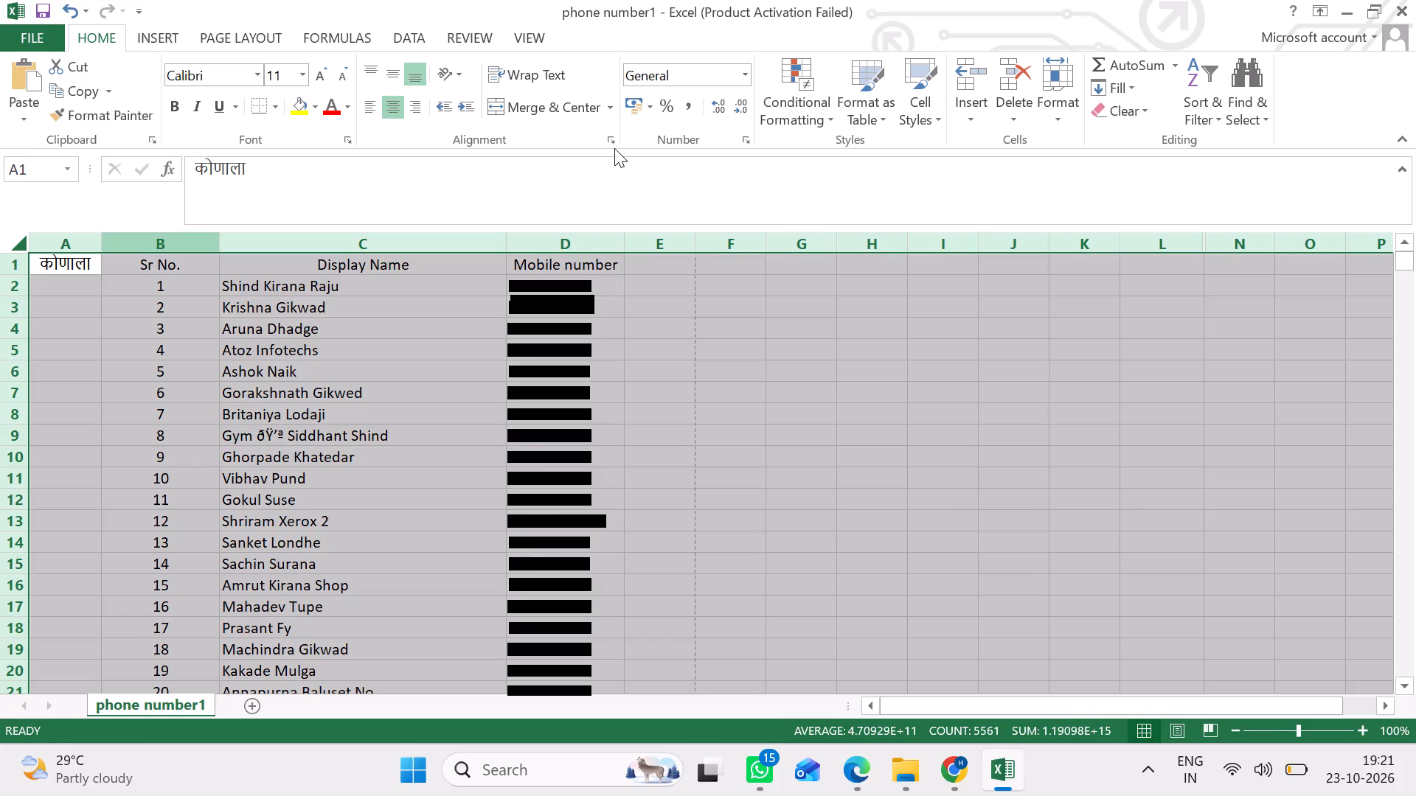
{"action": "left_click", "coordinate": [647, 170]}
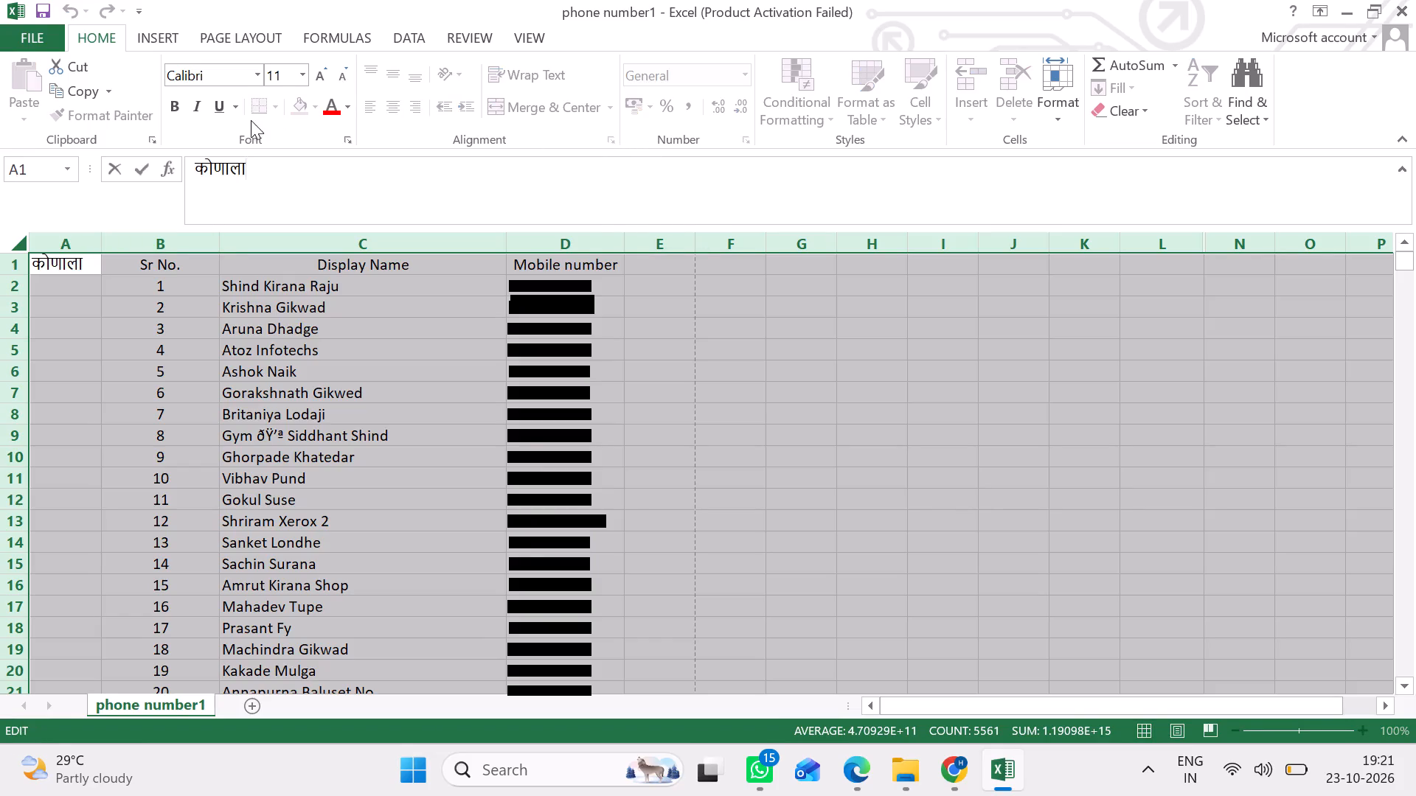
{"action": "left_click", "coordinate": [274, 104]}
{"action": "left_click", "coordinate": [13, 241]}
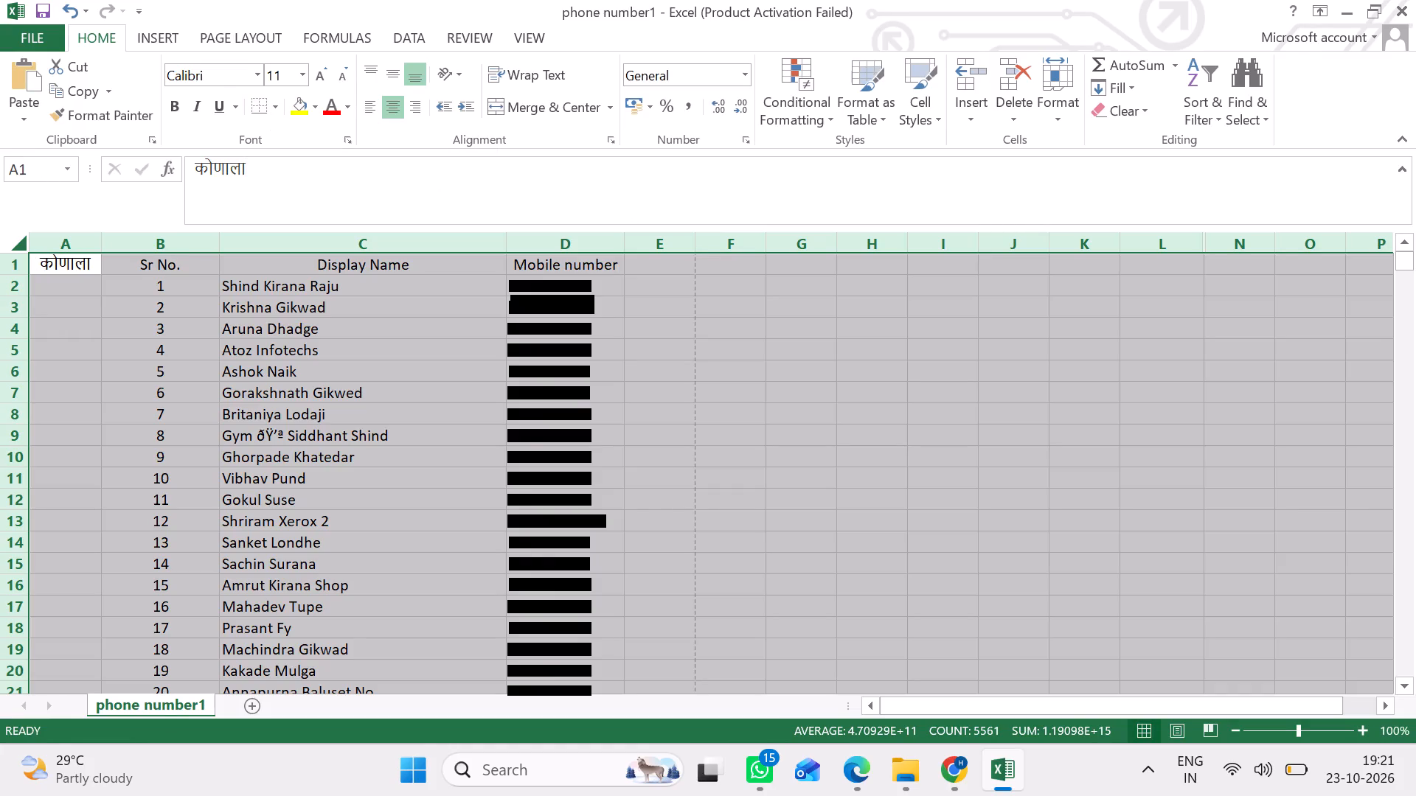
{"action": "left_click", "coordinate": [279, 108]}
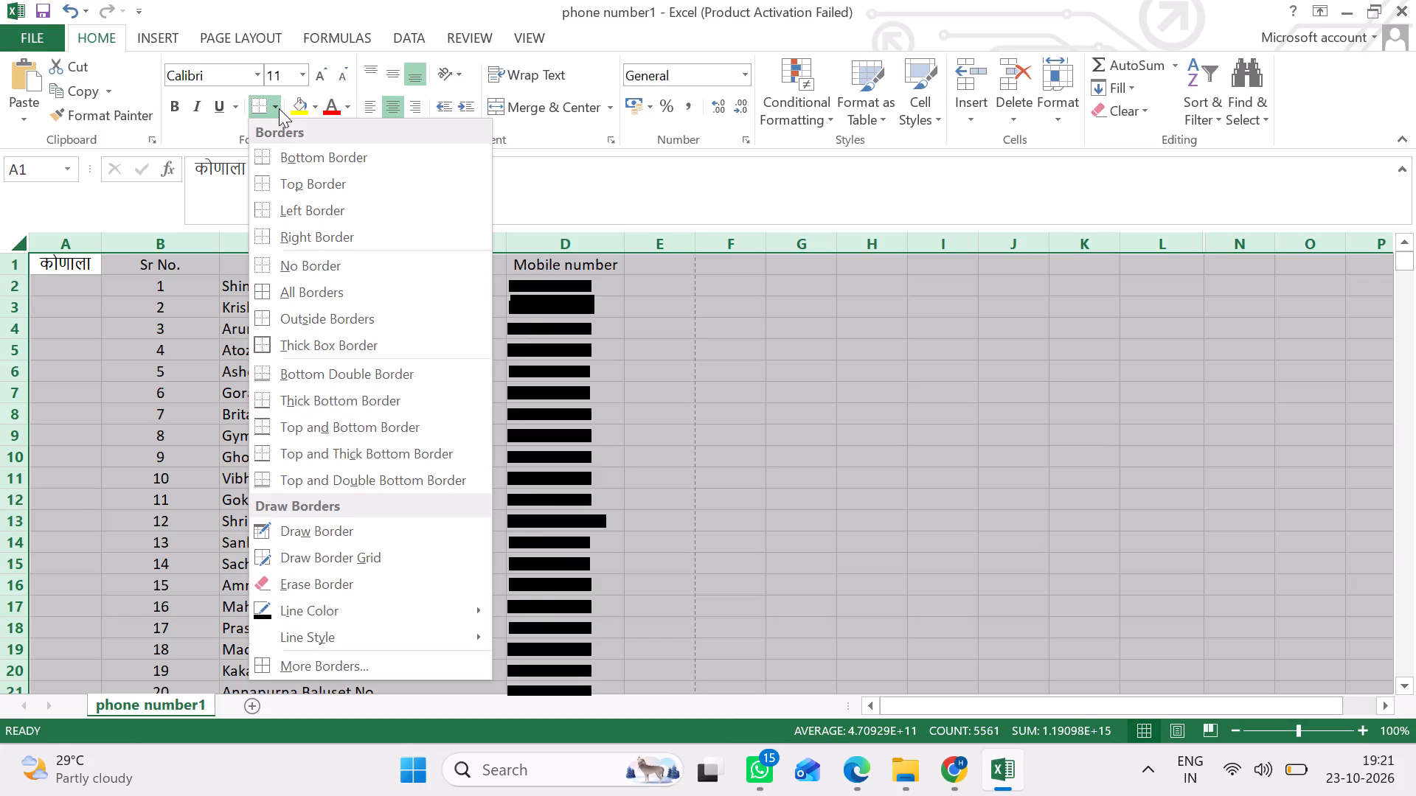
{"action": "left_click", "coordinate": [957, 772]}
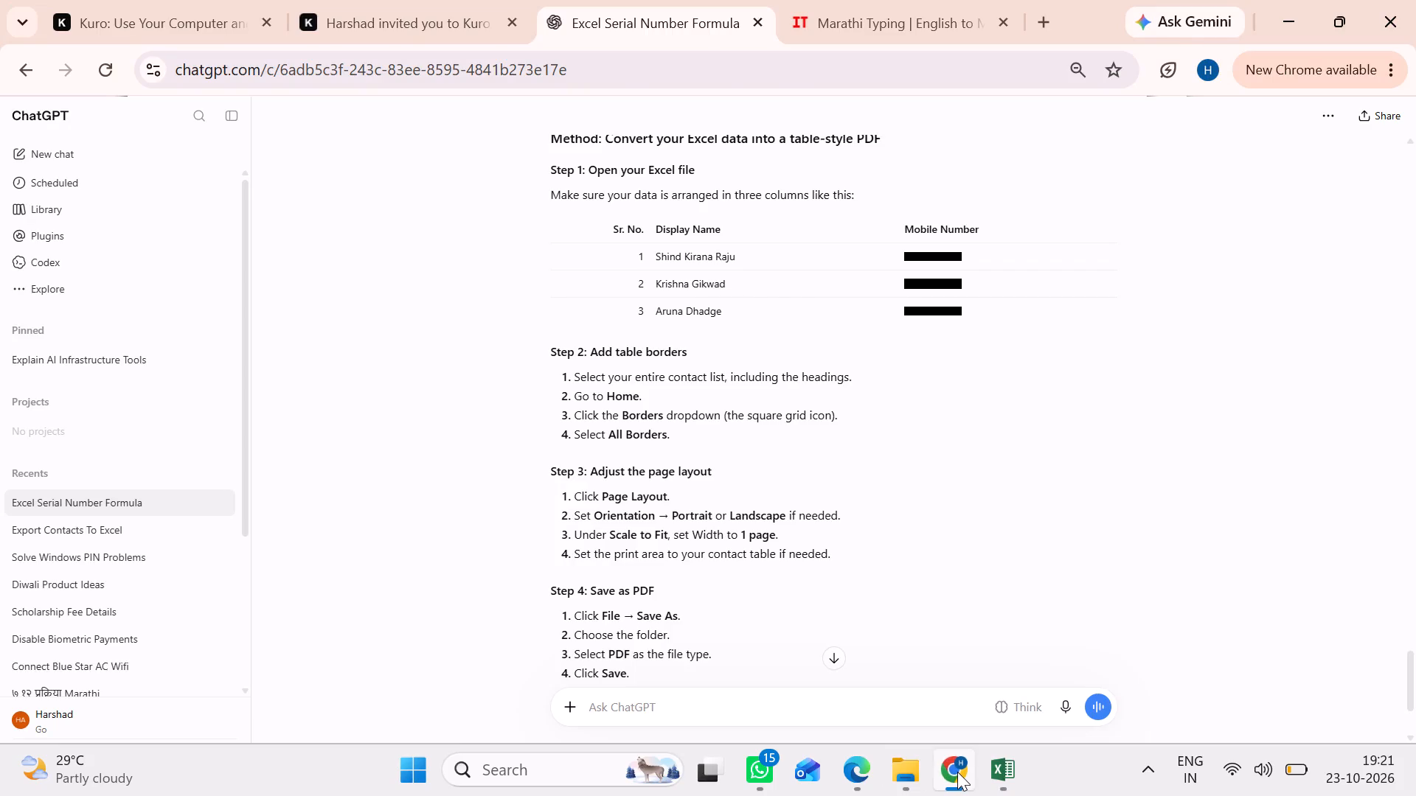
{"action": "left_click", "coordinate": [999, 773]}
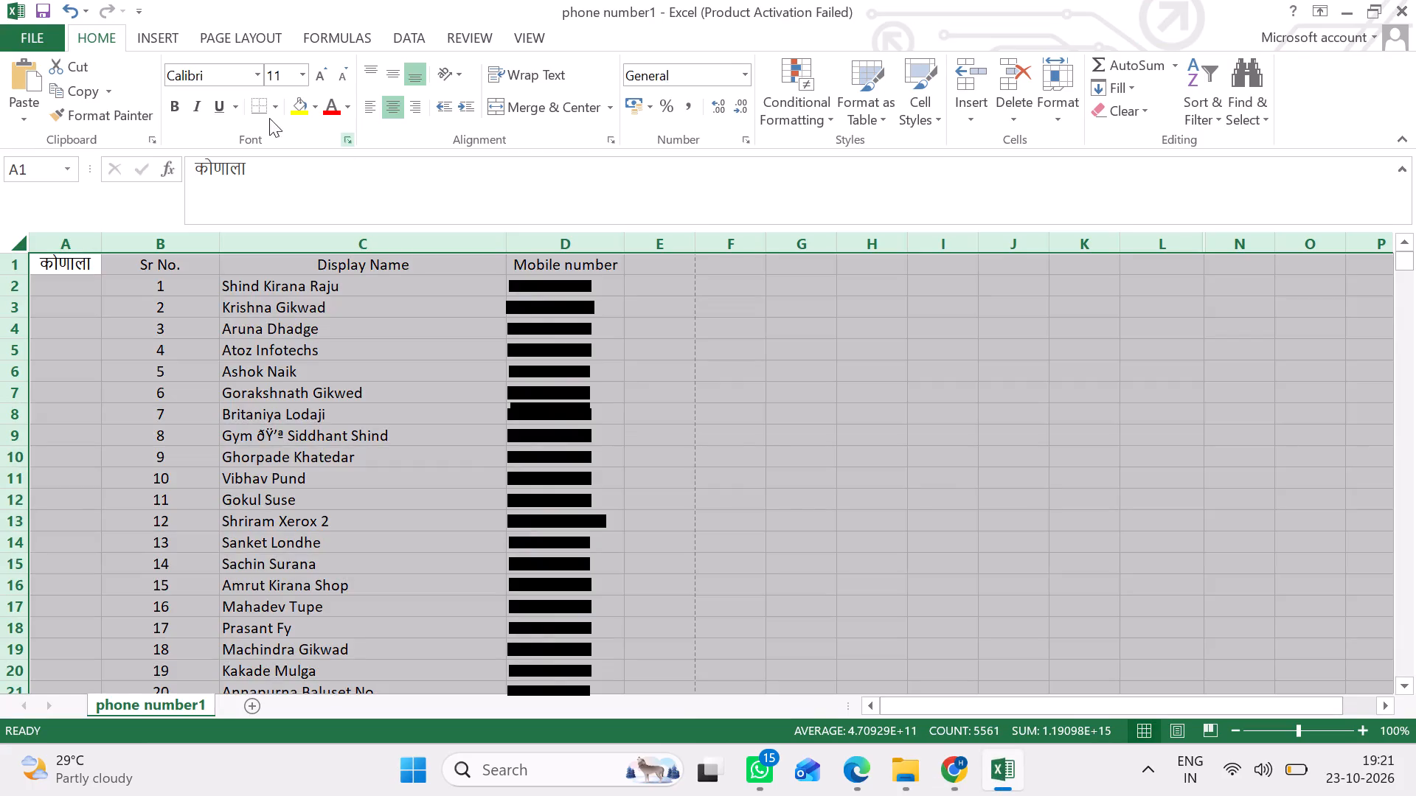
{"action": "left_click", "coordinate": [277, 108]}
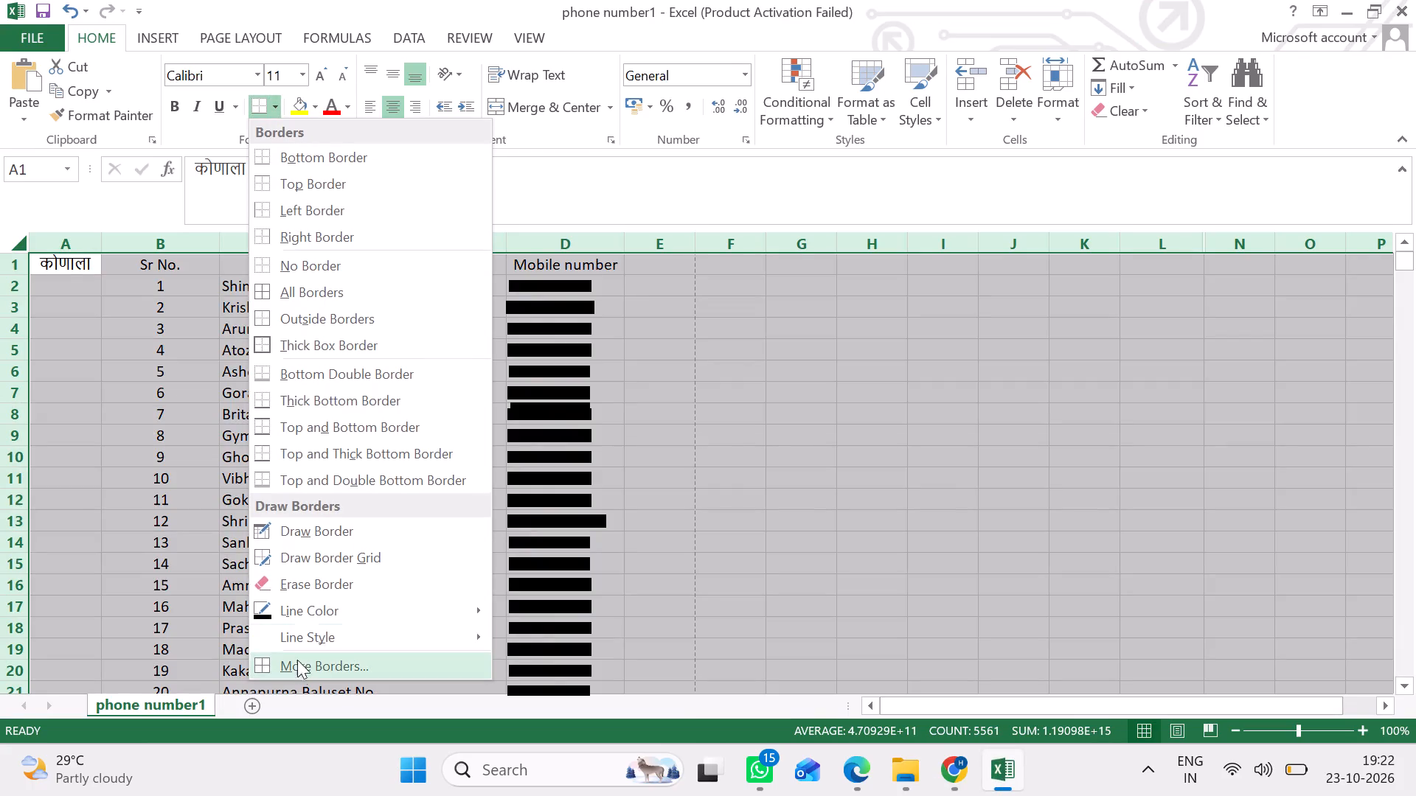
{"action": "left_click", "coordinate": [358, 287]}
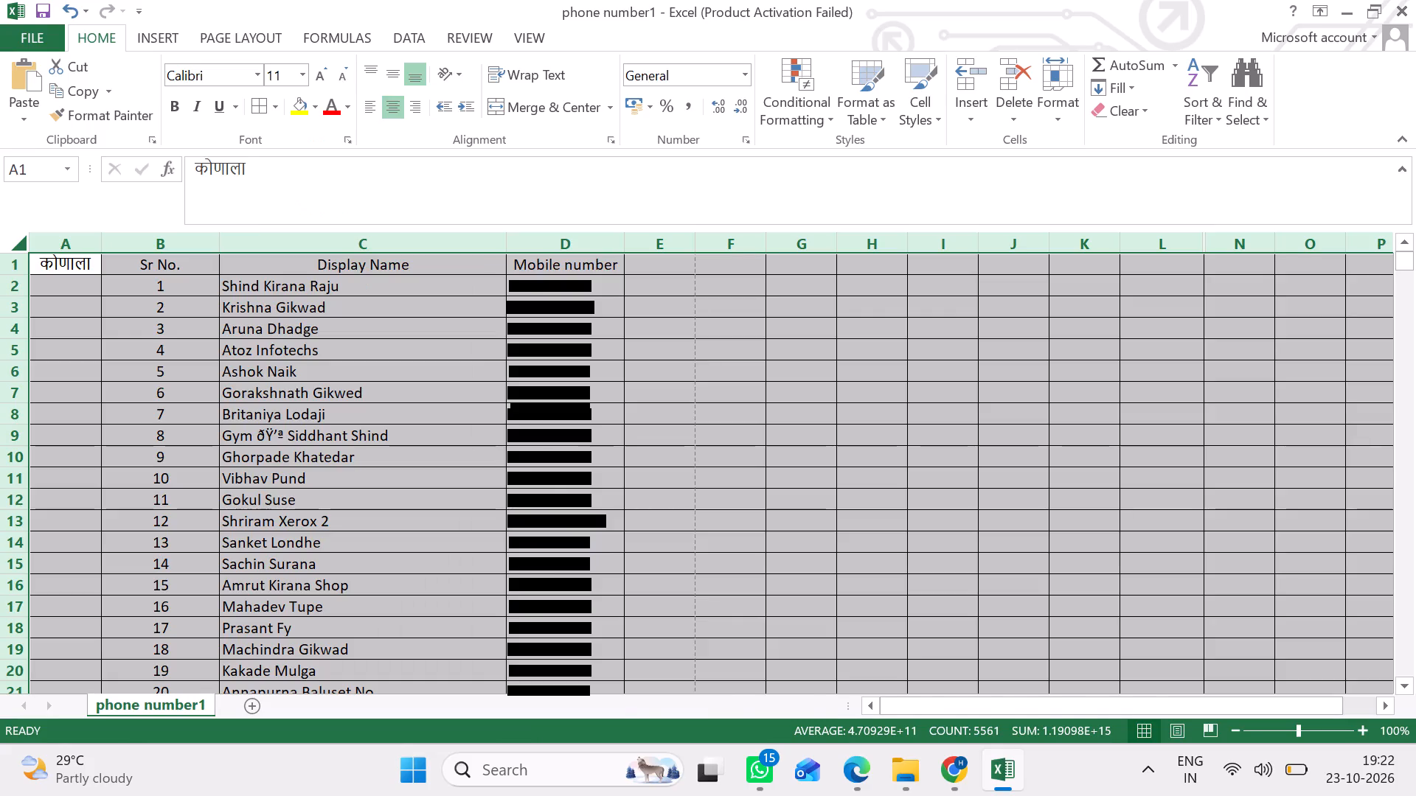
{"action": "left_click", "coordinate": [358, 287]}
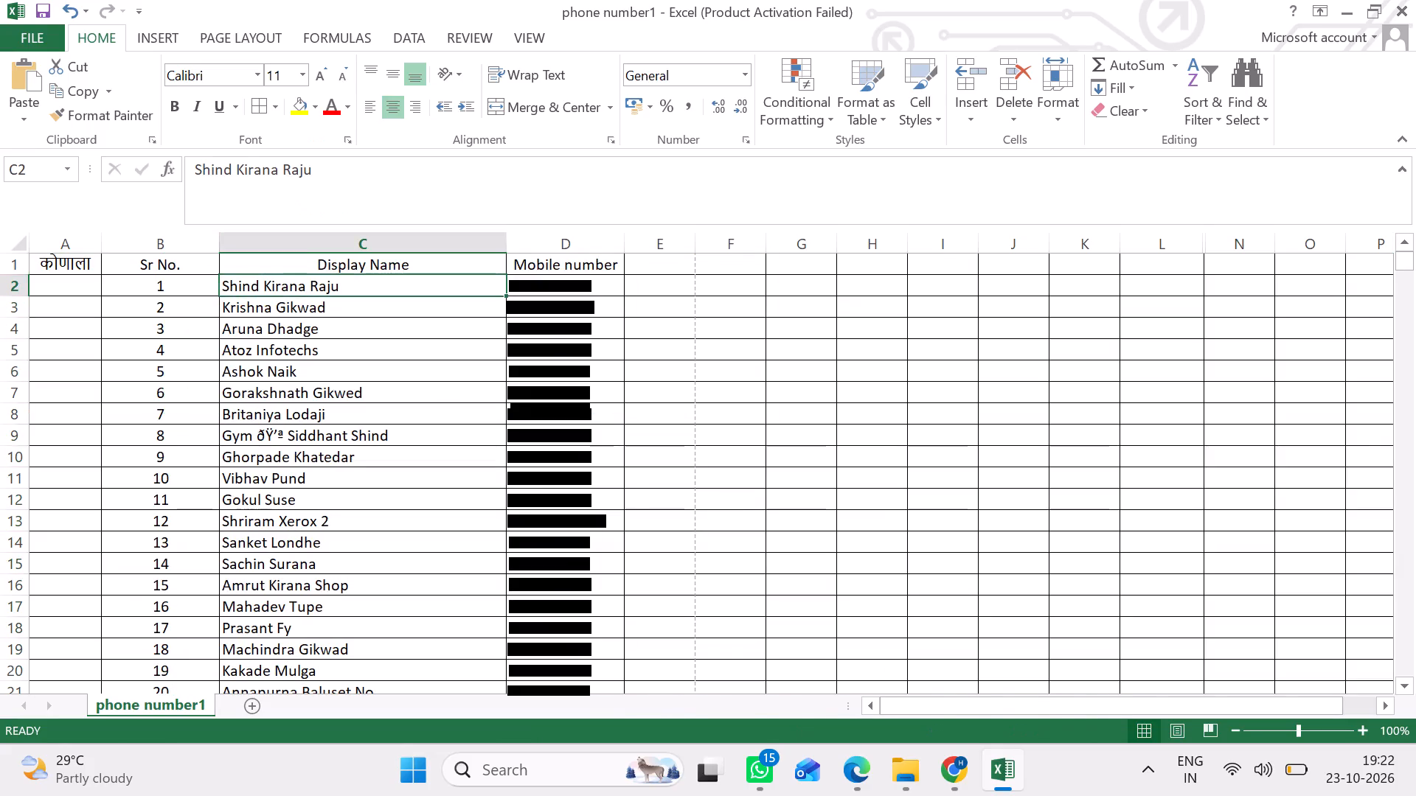
Export the bordered sheet to the Downloads folder as a PDF named phone number2.
{"action": "left_click", "coordinate": [48, 46]}
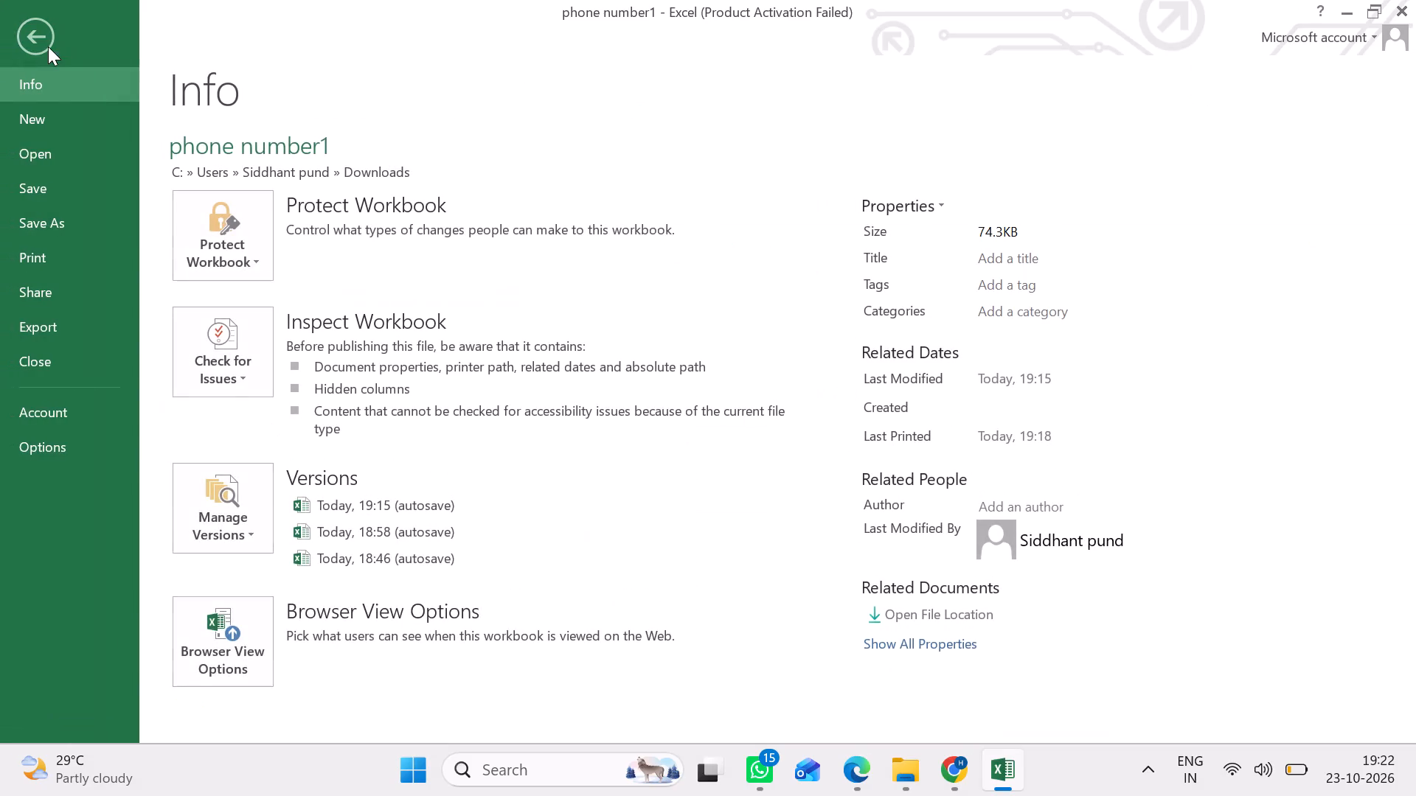
{"action": "left_click", "coordinate": [44, 324]}
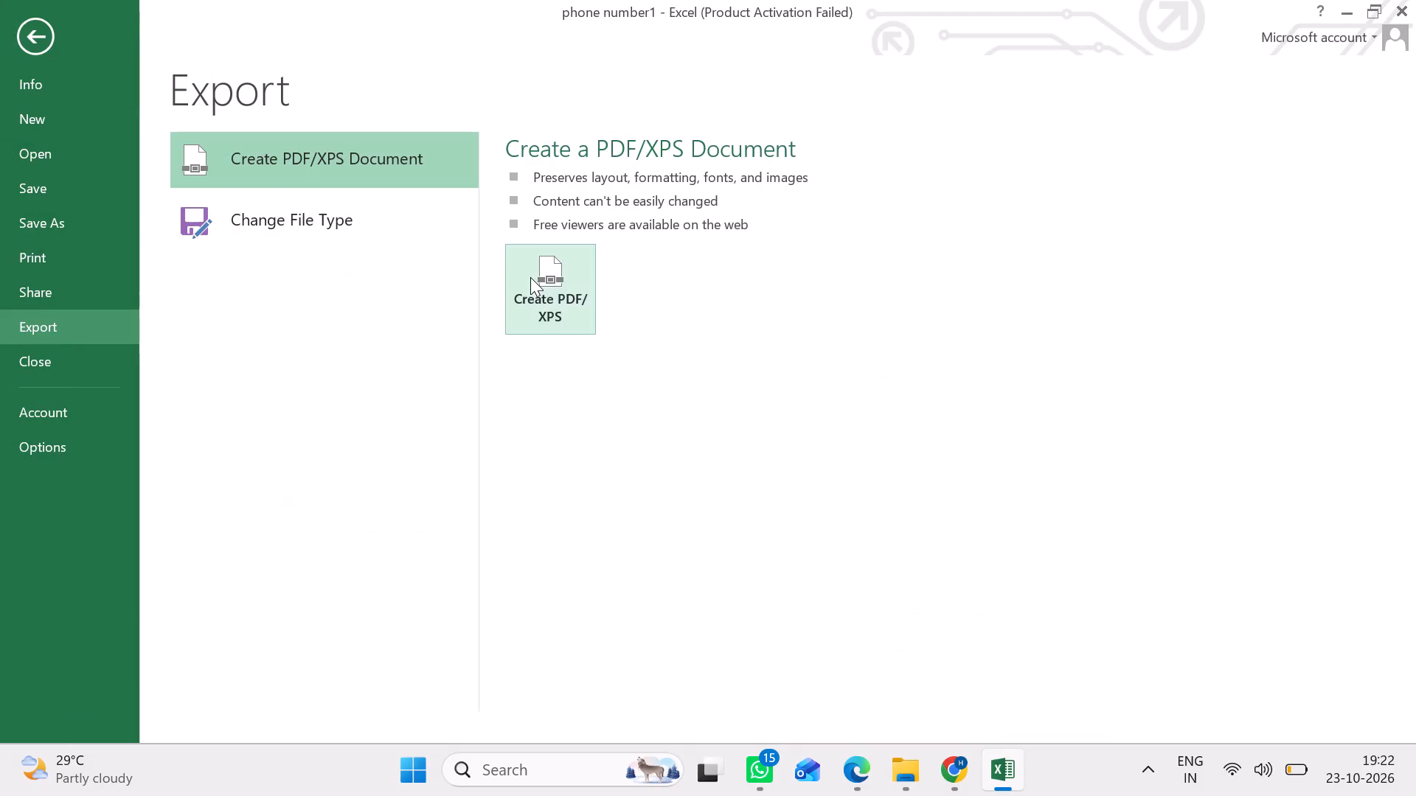
{"action": "left_click", "coordinate": [544, 288]}
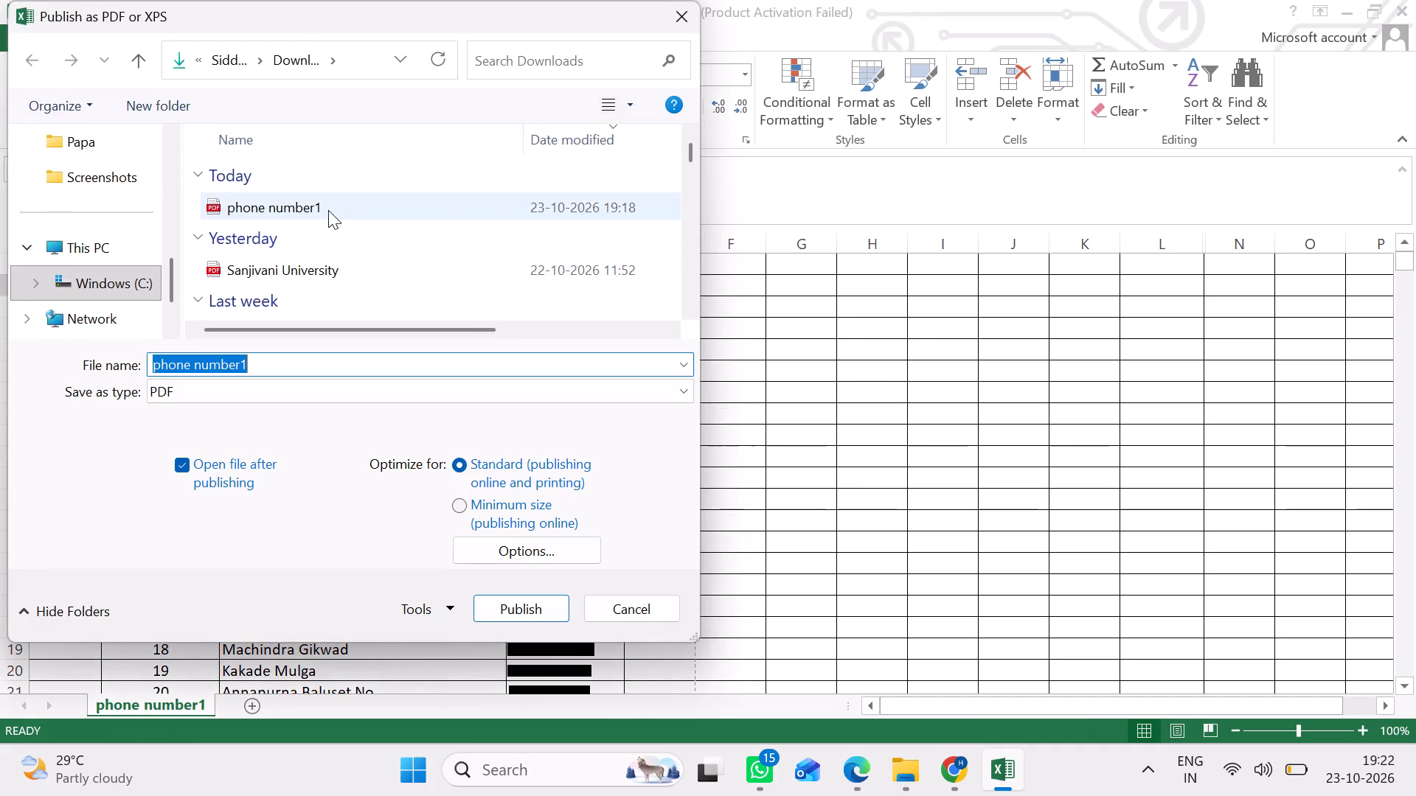
{"action": "left_click", "coordinate": [263, 373]}
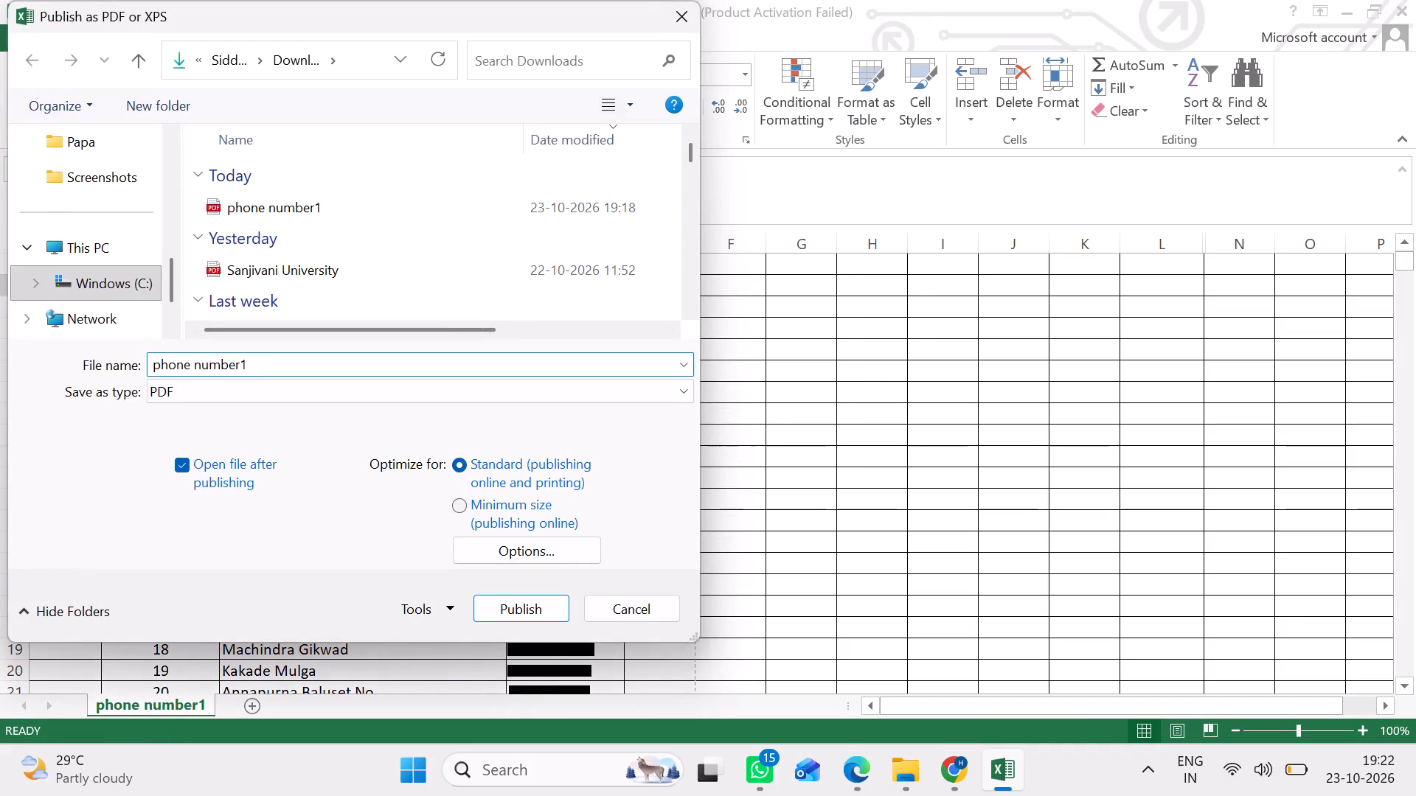
{"action": "key", "text": "BackSpace"}
{"action": "key", "text": "2"}
{"action": "key", "text": "Return"}
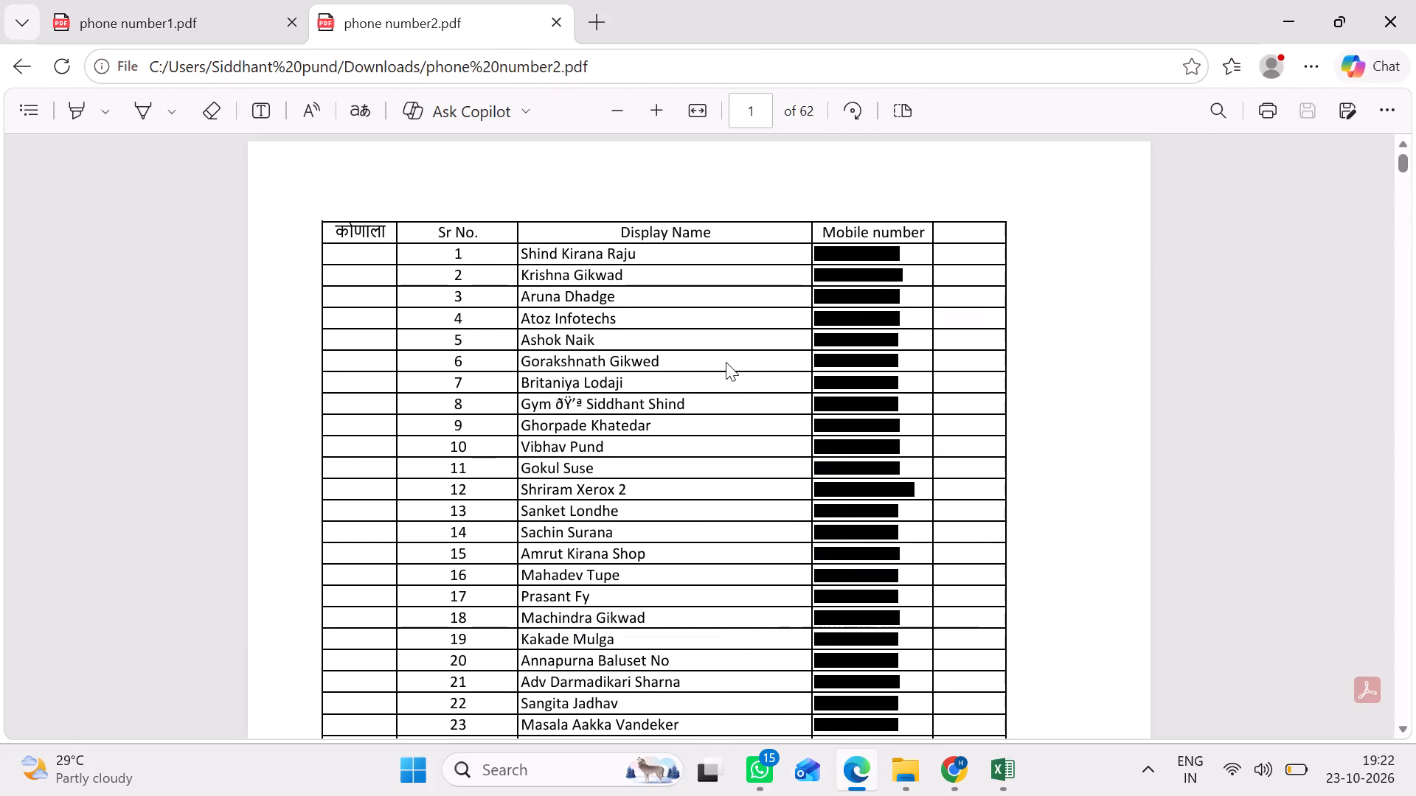
Examine the bordered table layout across the first ten pages of phone number2.pdf in Microsoft Edge.
{"action": "left_click", "coordinate": [726, 362]}
{"action": "scroll", "coordinate": [726, 362], "scroll_direction": "down", "scroll_amount": 3}
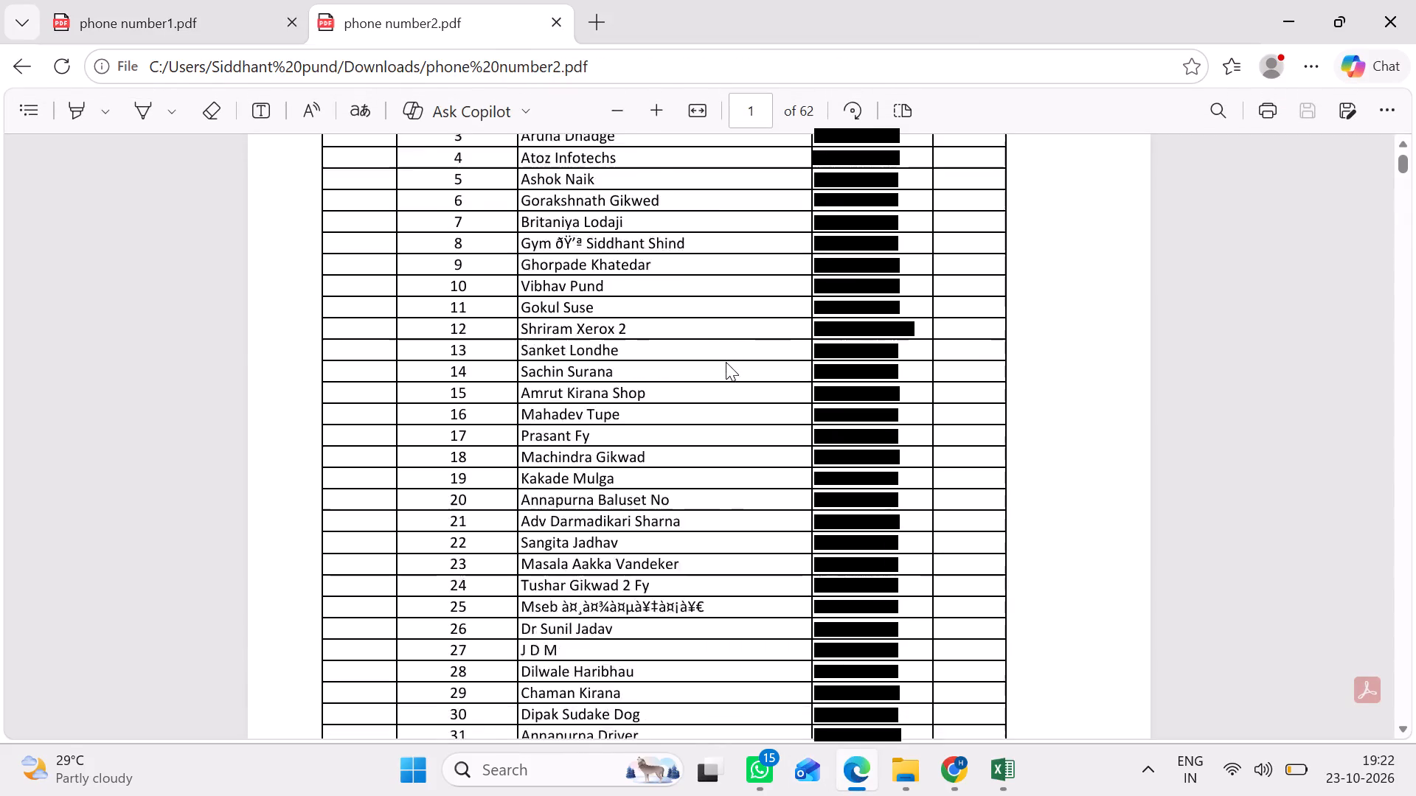
{"action": "scroll", "coordinate": [726, 362], "scroll_direction": "down", "scroll_amount": 14}
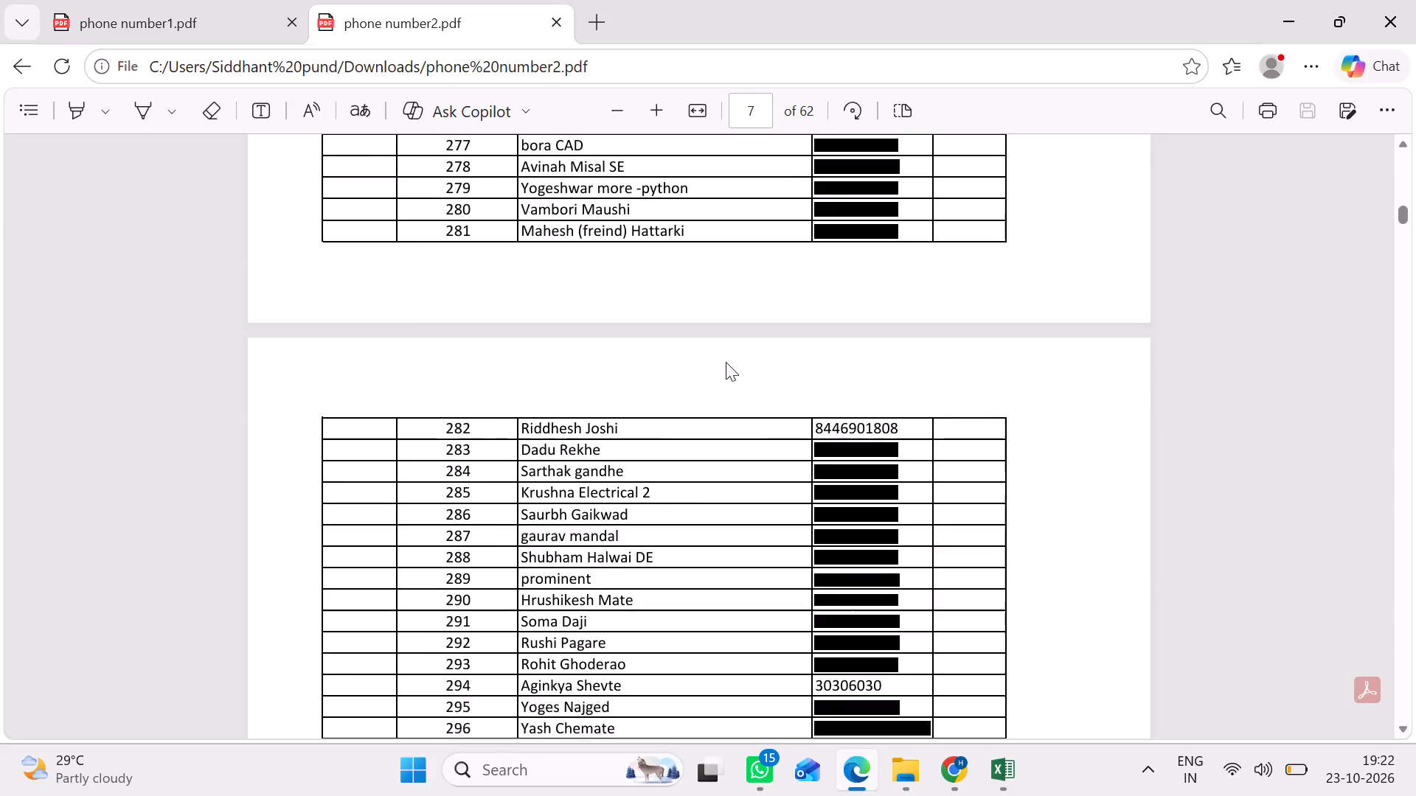
{"action": "scroll", "coordinate": [726, 362], "scroll_direction": "down", "scroll_amount": 13}
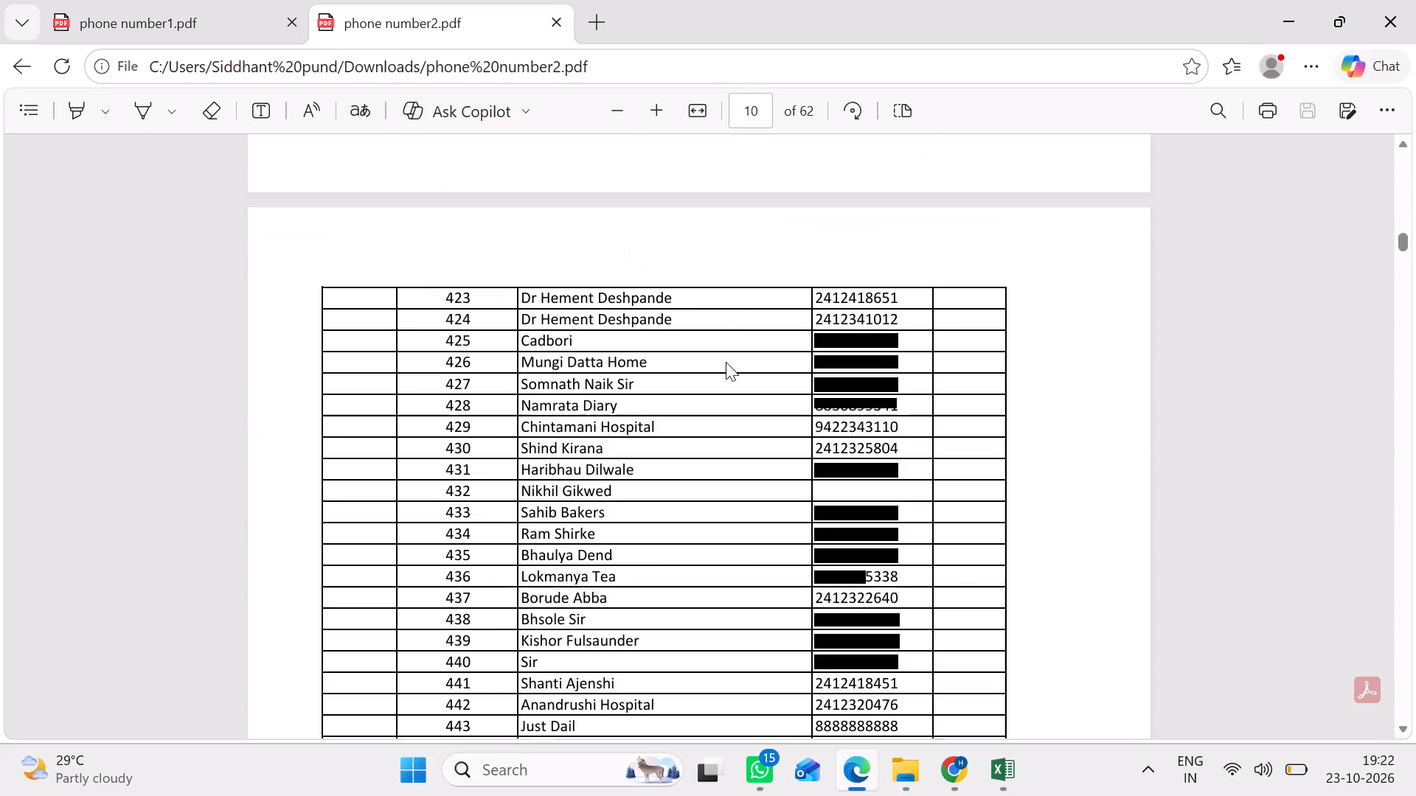
{"action": "scroll", "coordinate": [726, 362], "scroll_direction": "down", "scroll_amount": 5}
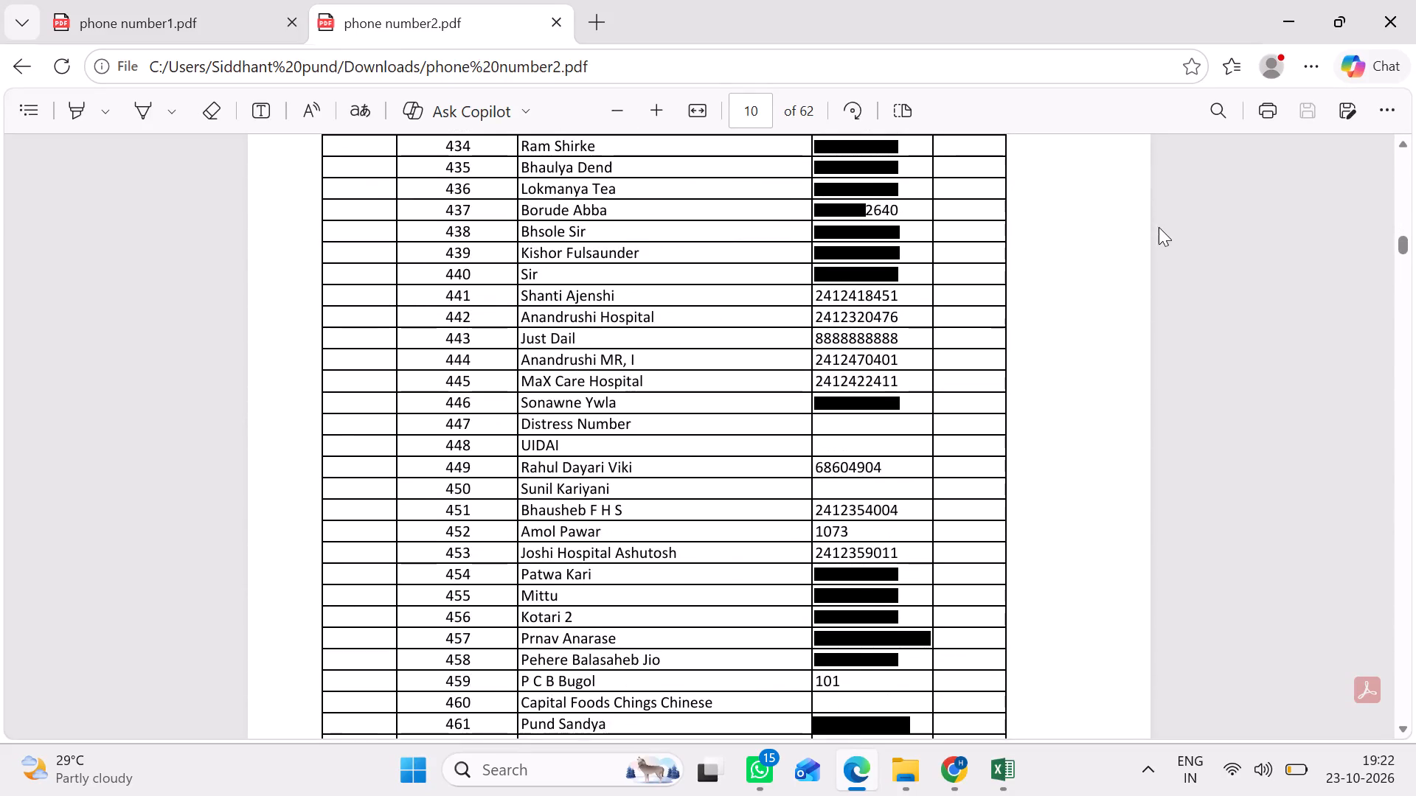
Open the print settings for phone number2.pdf.
{"action": "left_click", "coordinate": [1270, 108]}
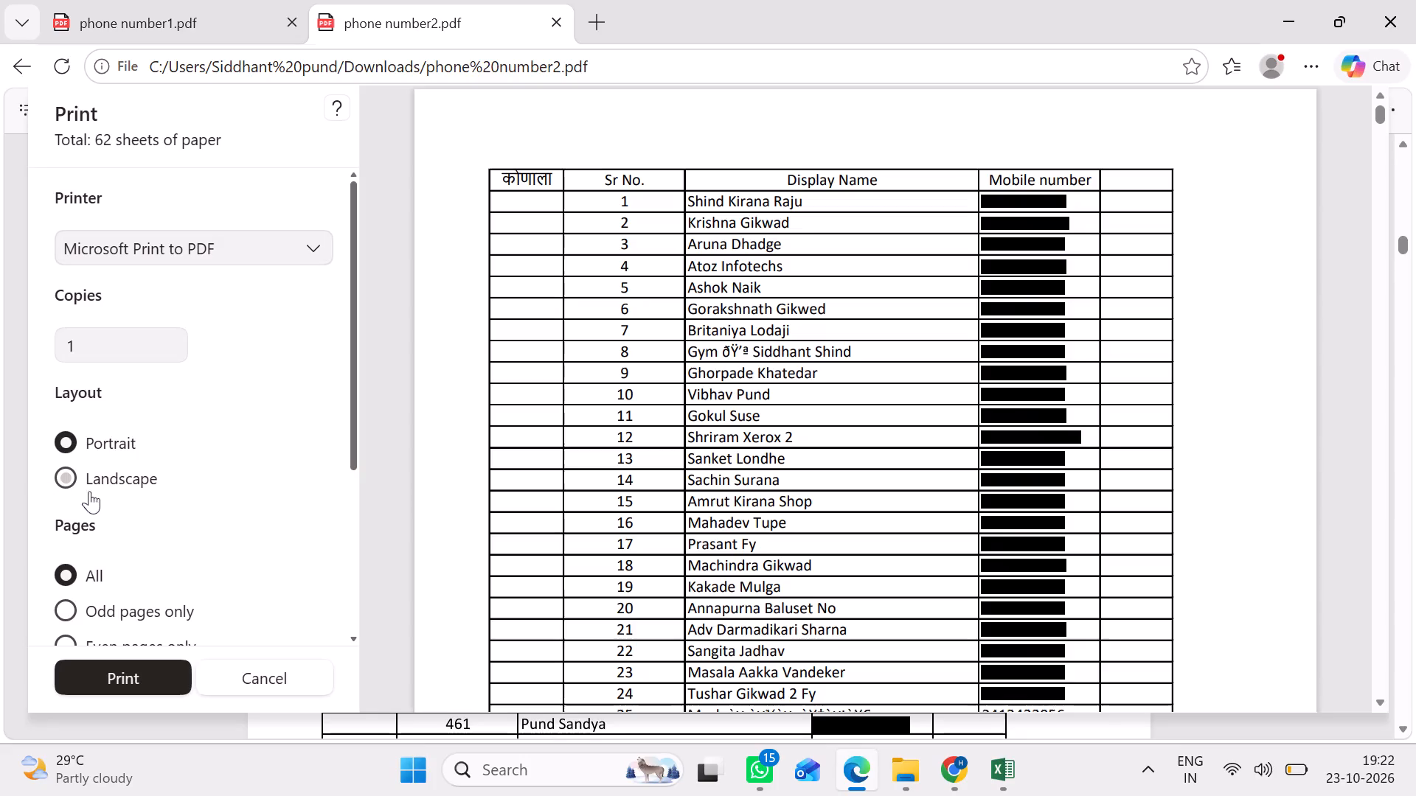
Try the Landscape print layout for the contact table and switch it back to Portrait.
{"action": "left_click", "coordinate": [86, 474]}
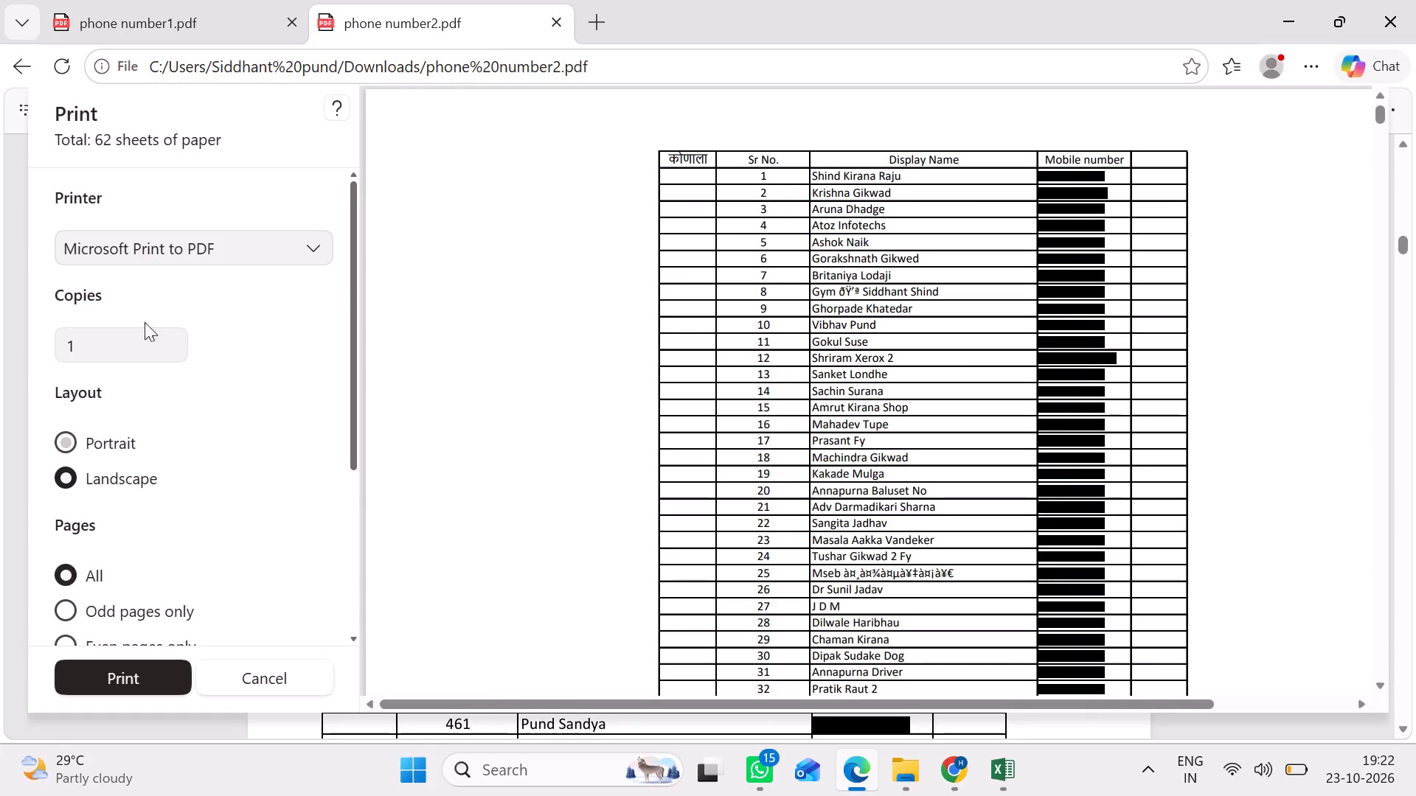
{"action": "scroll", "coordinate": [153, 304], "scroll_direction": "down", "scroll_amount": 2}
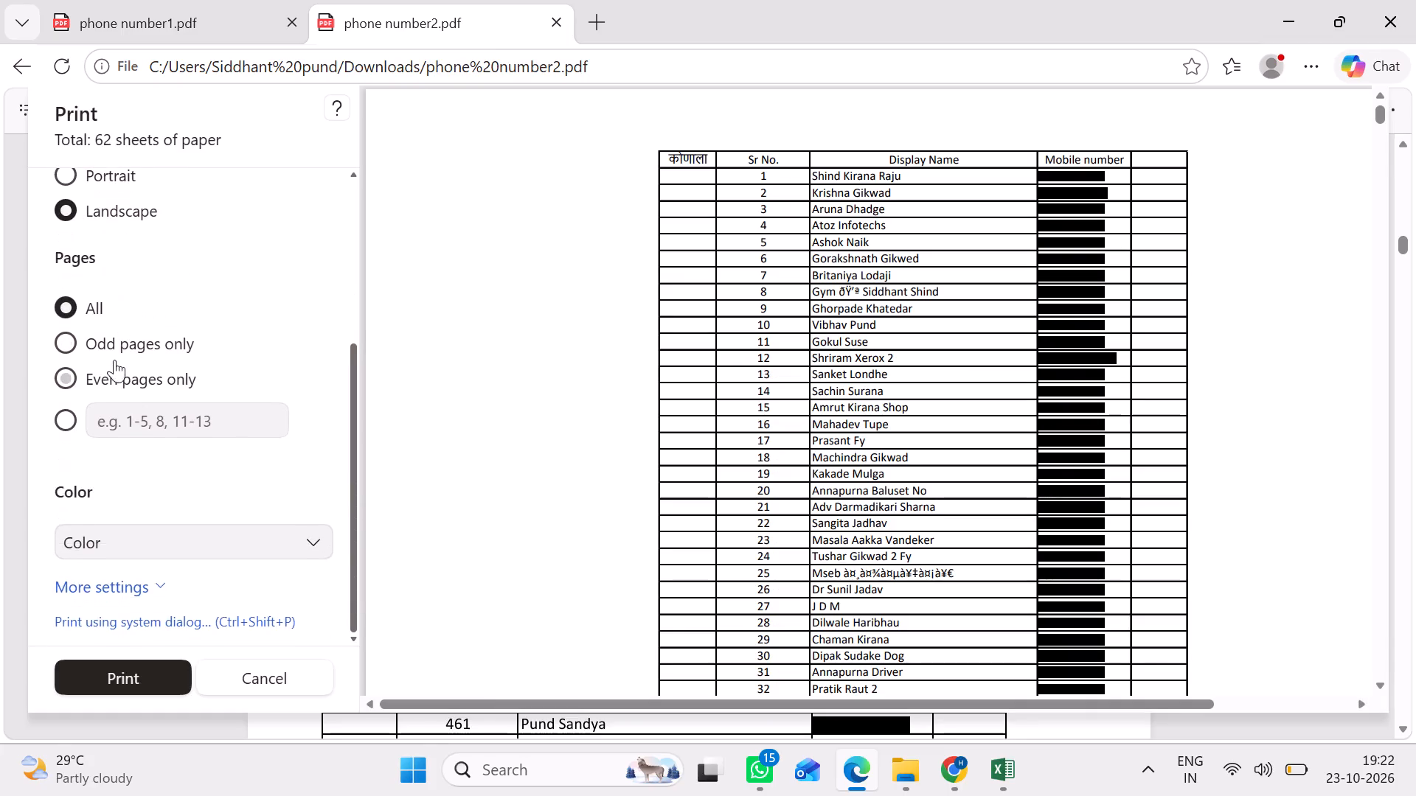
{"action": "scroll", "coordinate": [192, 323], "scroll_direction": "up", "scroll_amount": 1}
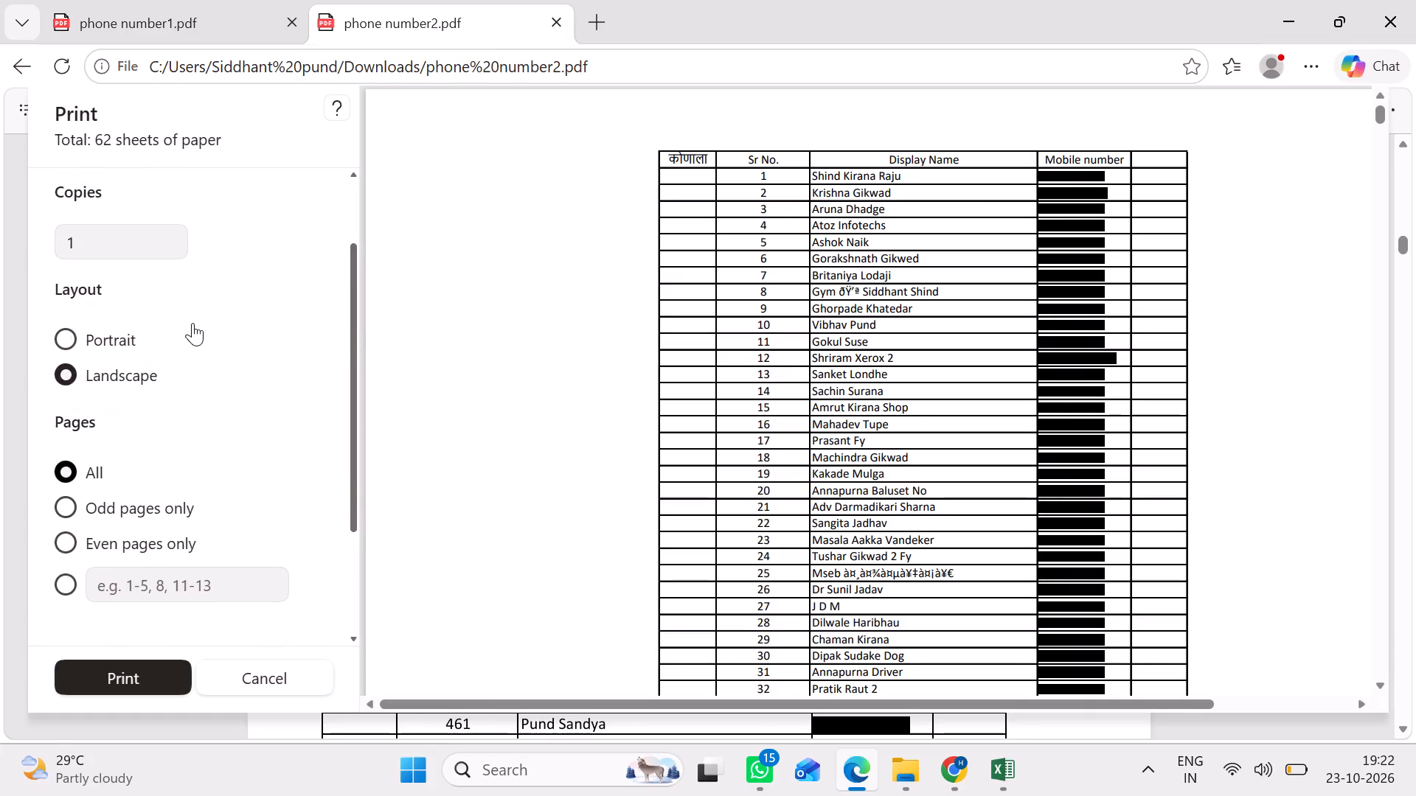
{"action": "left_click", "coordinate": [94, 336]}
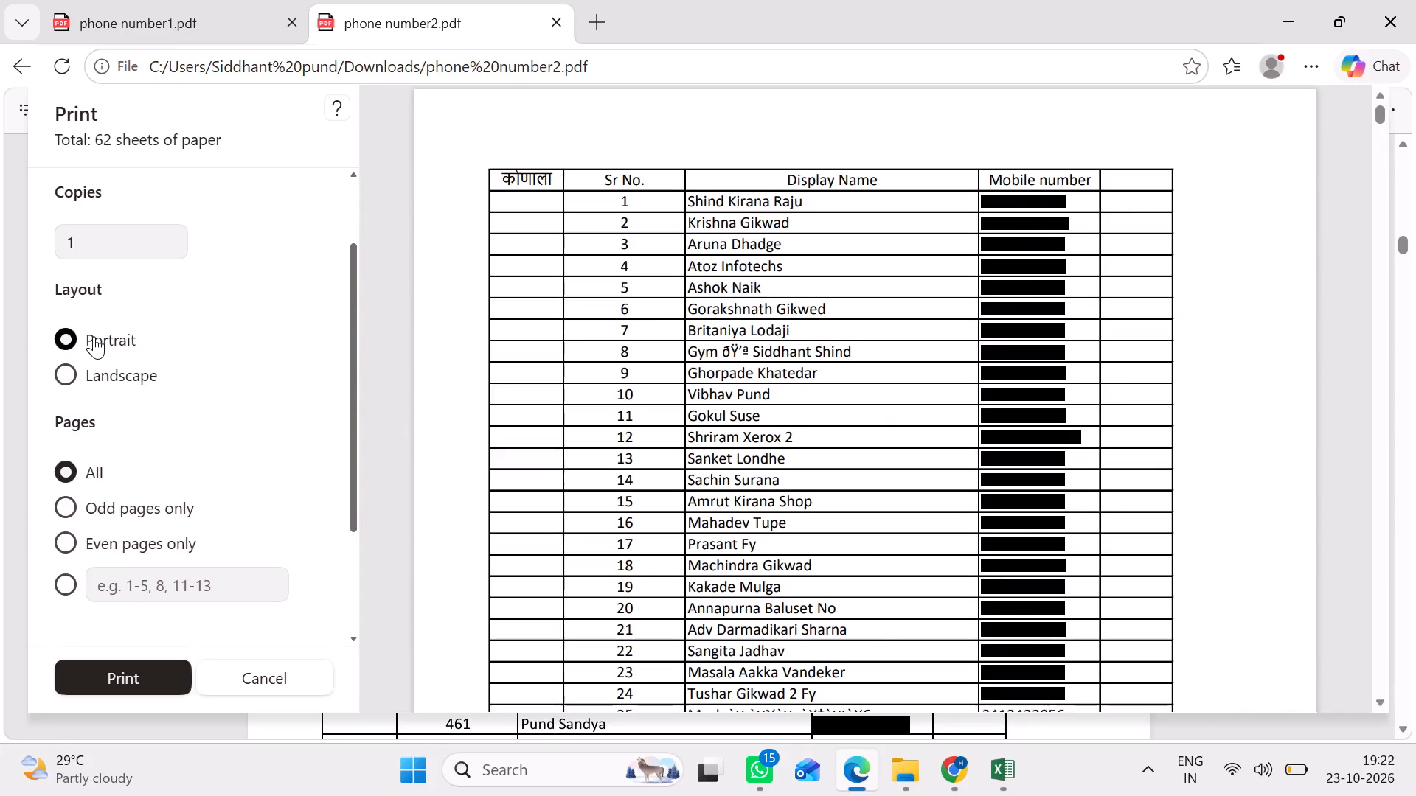
Examine the print preview across the whole document and locate the page where the contact list ends.
{"action": "scroll", "coordinate": [693, 378], "scroll_direction": "up", "scroll_amount": 3}
{"action": "scroll", "coordinate": [693, 378], "scroll_direction": "down", "scroll_amount": 8}
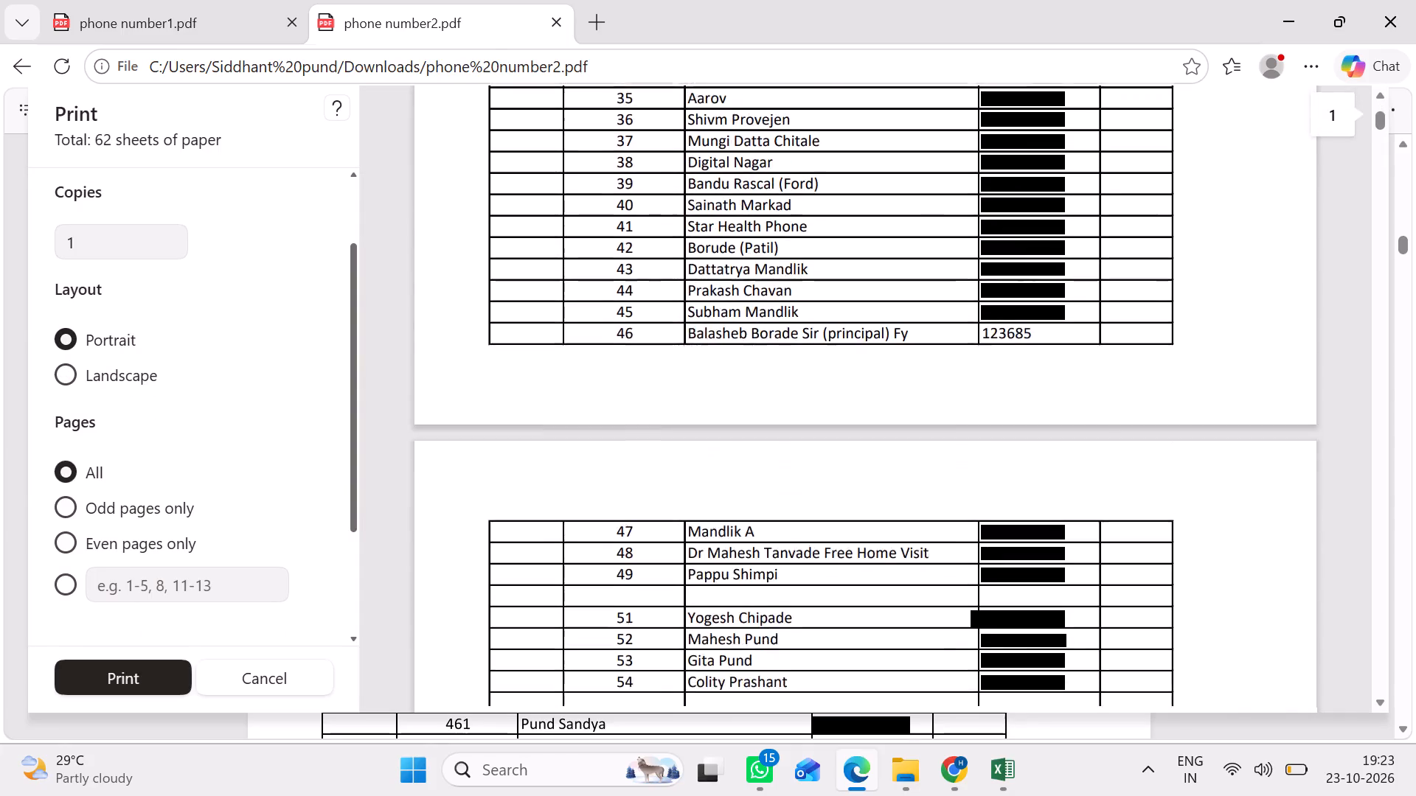
{"action": "scroll", "coordinate": [693, 378], "scroll_direction": "down", "scroll_amount": 1}
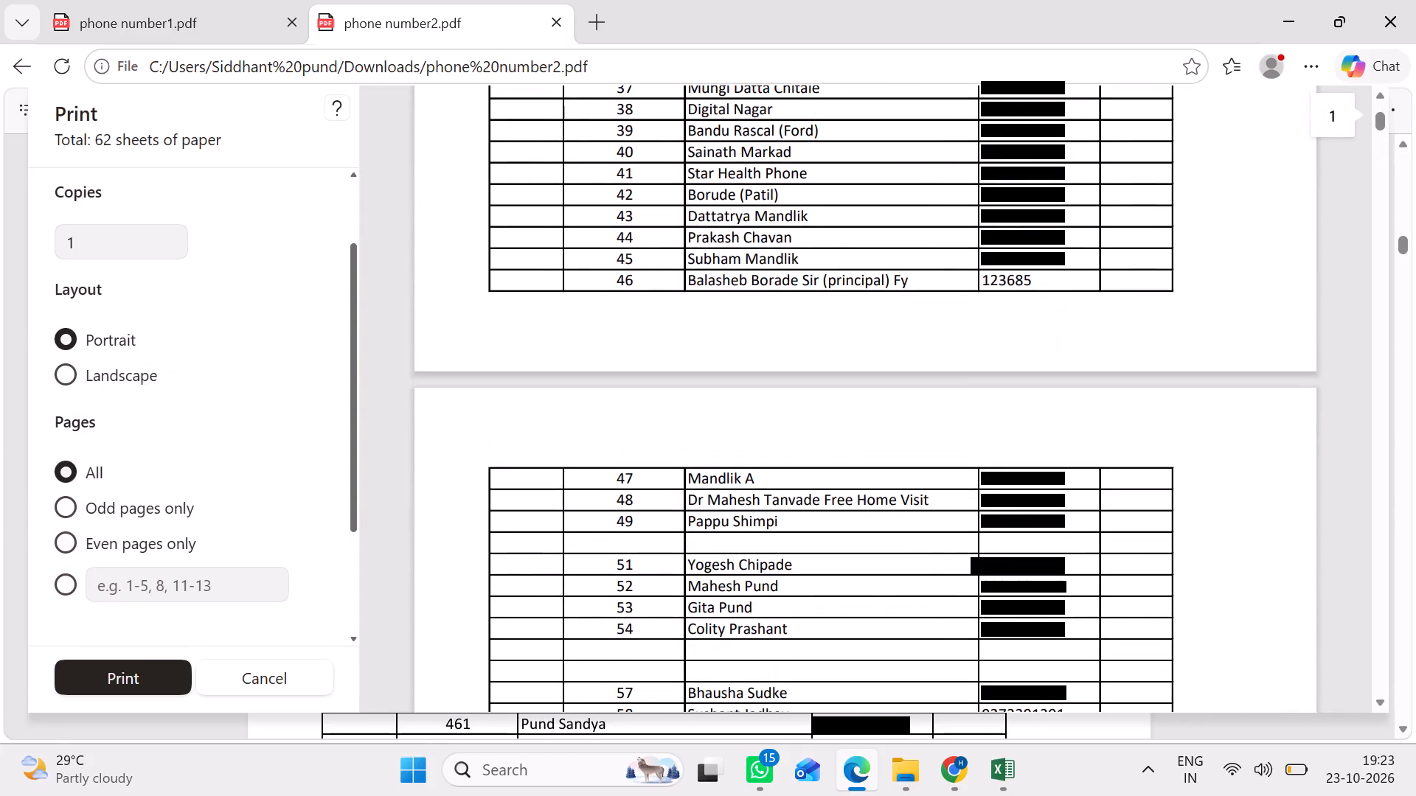
{"action": "scroll", "coordinate": [693, 378], "scroll_direction": "down", "scroll_amount": 8}
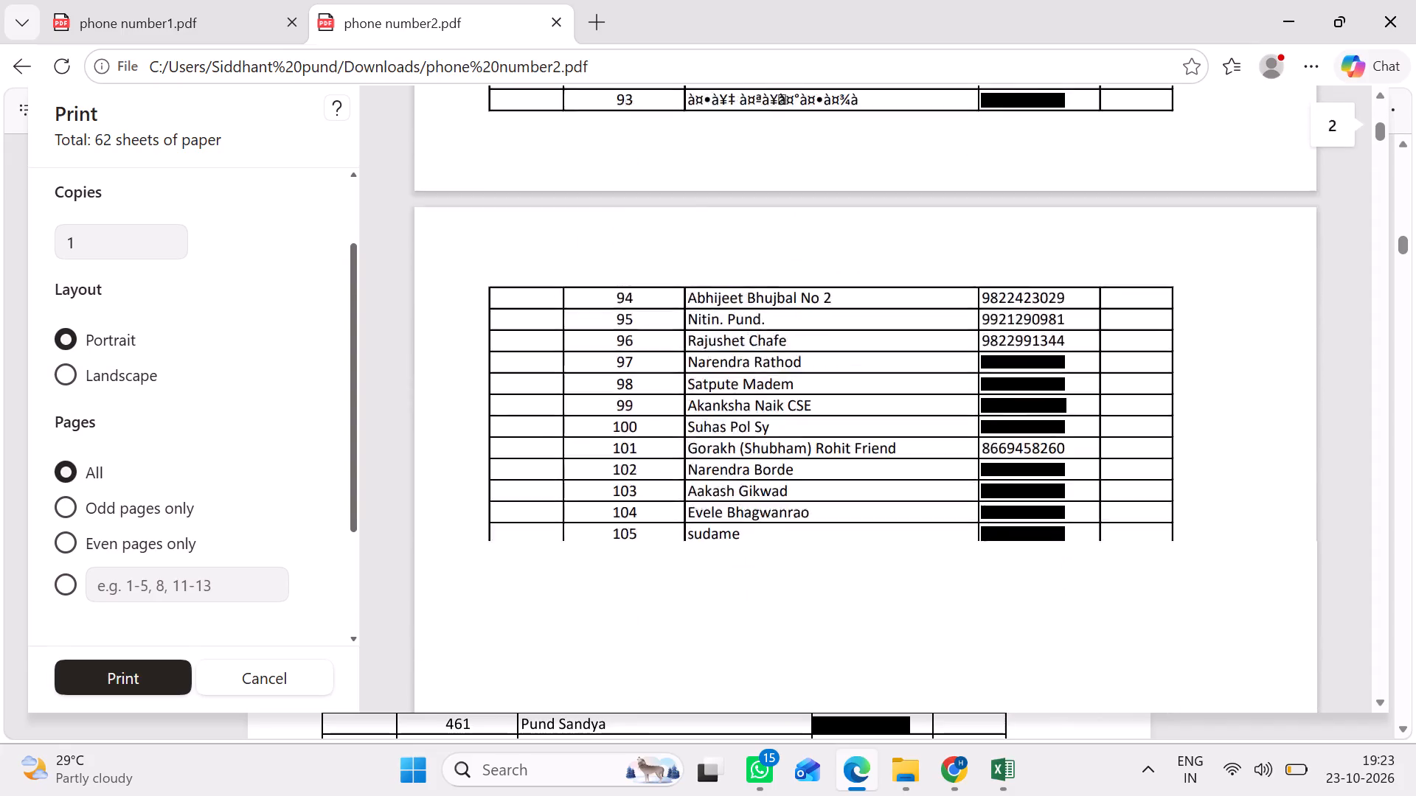
{"action": "scroll", "coordinate": [693, 378], "scroll_direction": "down", "scroll_amount": 9}
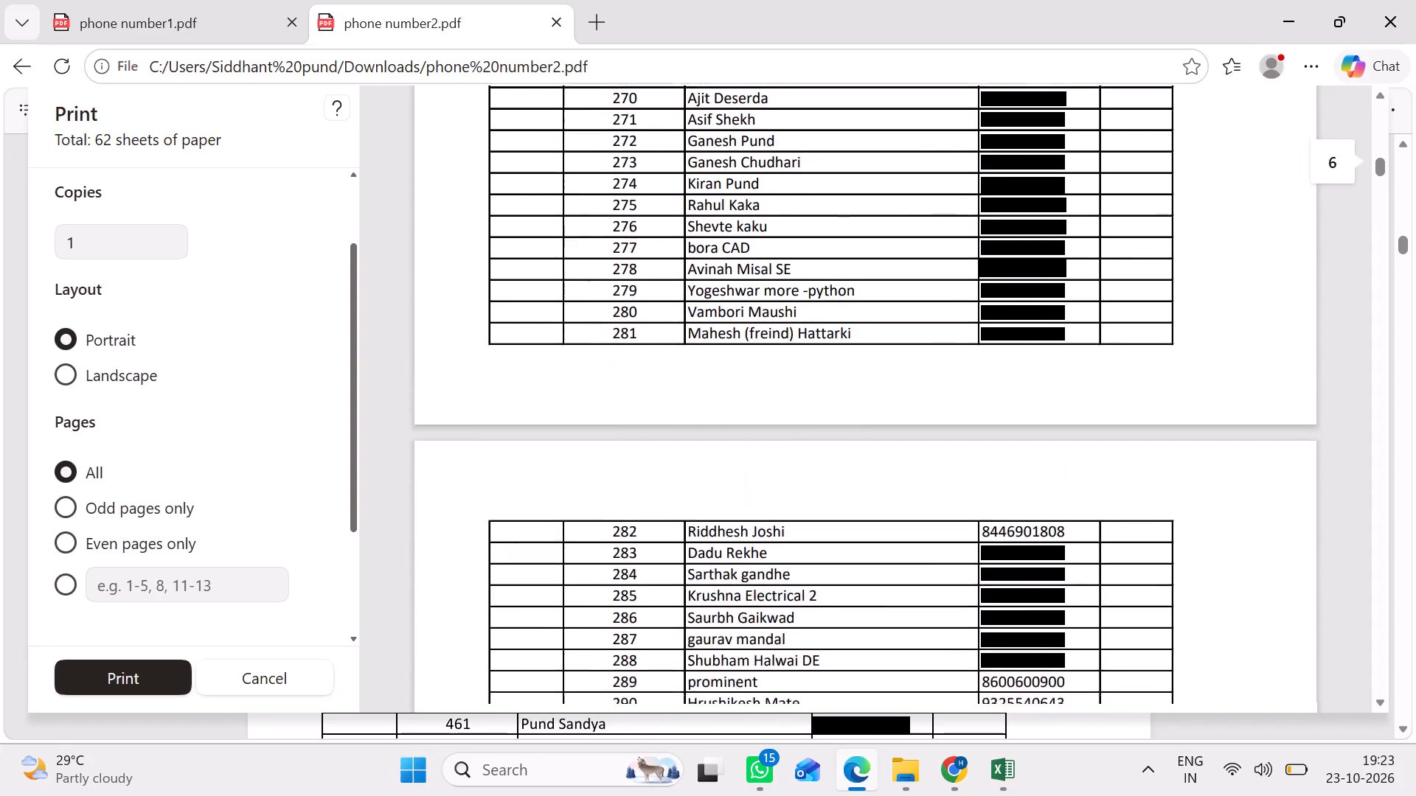
{"action": "scroll", "coordinate": [693, 378], "scroll_direction": "down", "scroll_amount": 18}
{"action": "scroll", "coordinate": [693, 378], "scroll_direction": "down", "scroll_amount": 14}
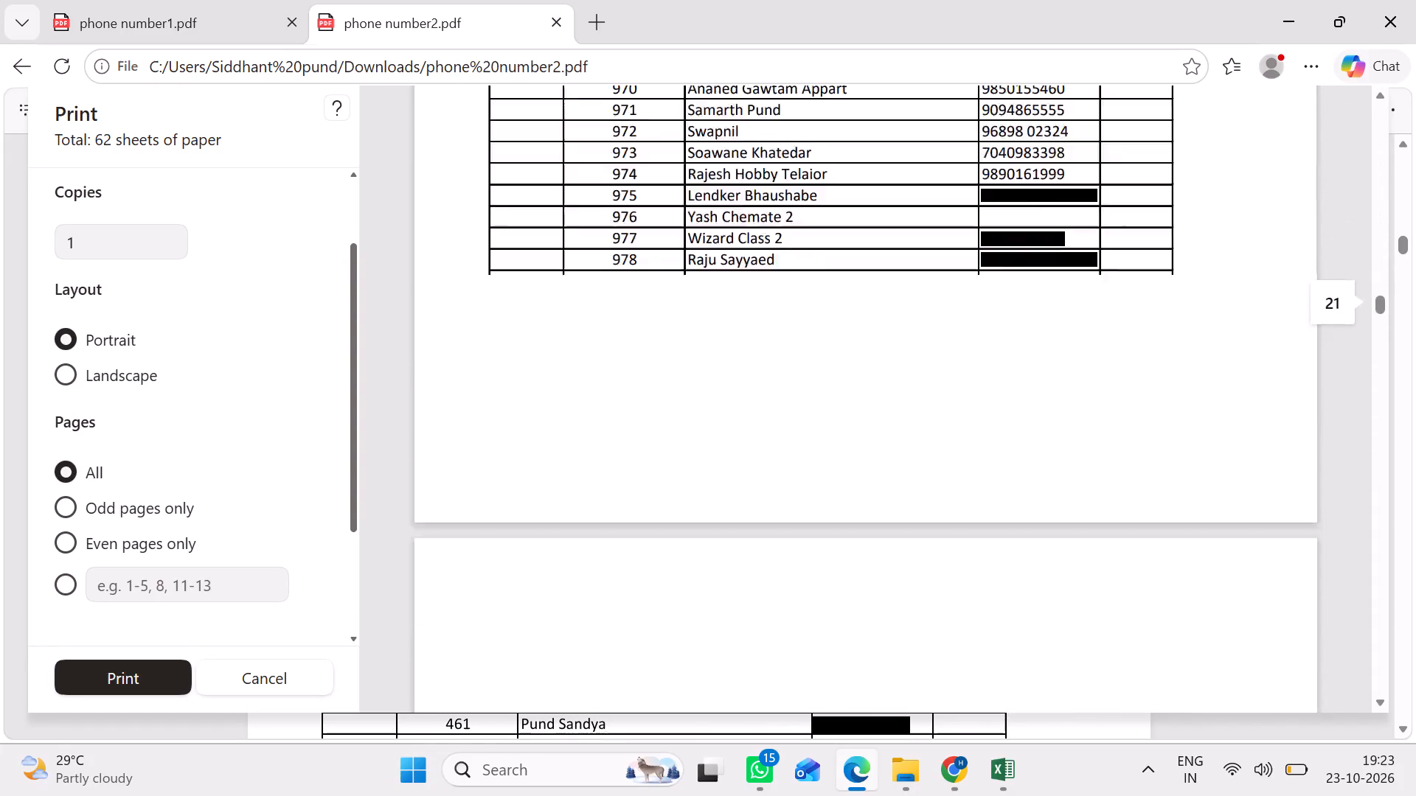
{"action": "scroll", "coordinate": [693, 378], "scroll_direction": "down", "scroll_amount": 20}
{"action": "scroll", "coordinate": [693, 378], "scroll_direction": "down", "scroll_amount": 18}
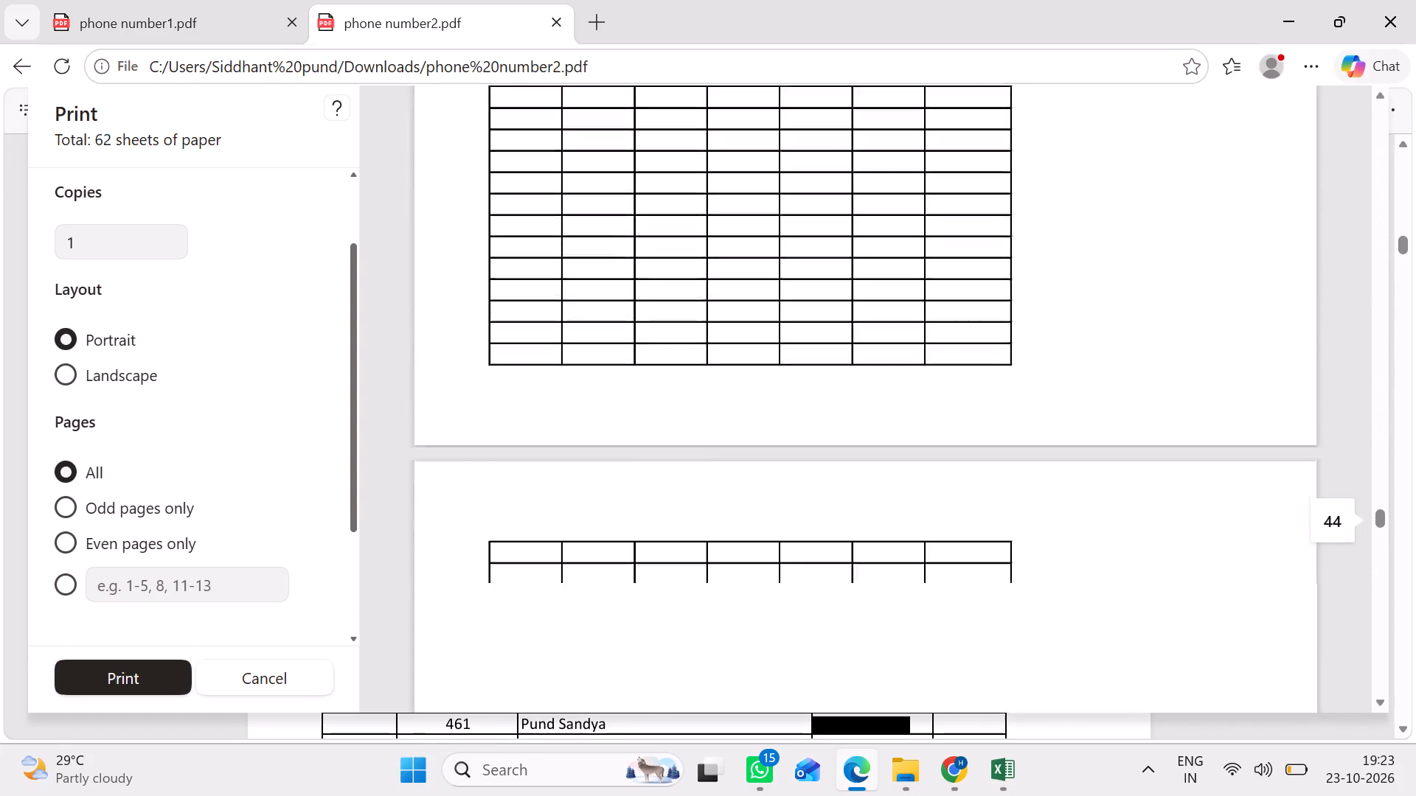
{"action": "scroll", "coordinate": [693, 378], "scroll_direction": "down", "scroll_amount": 19}
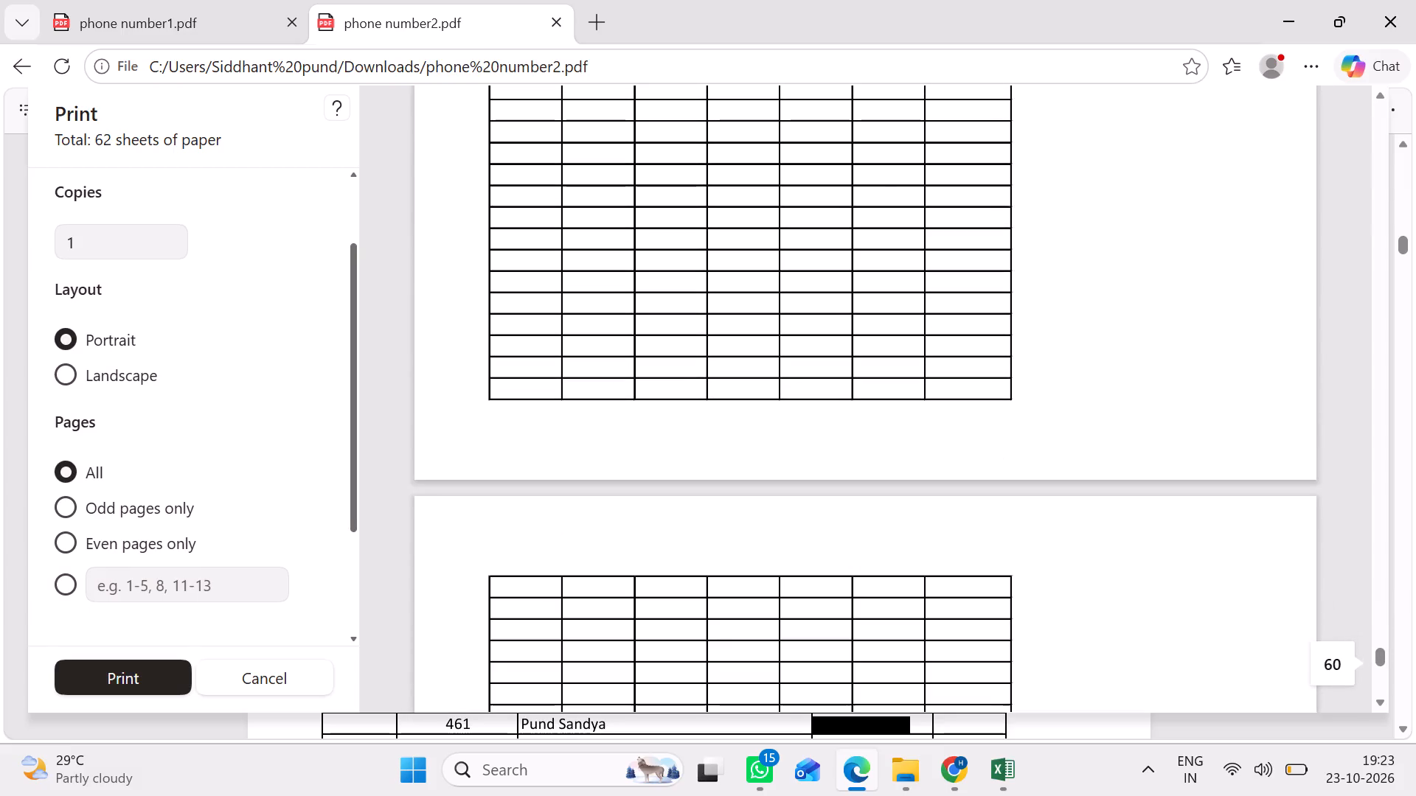
{"action": "scroll", "coordinate": [693, 378], "scroll_direction": "up", "scroll_amount": 9}
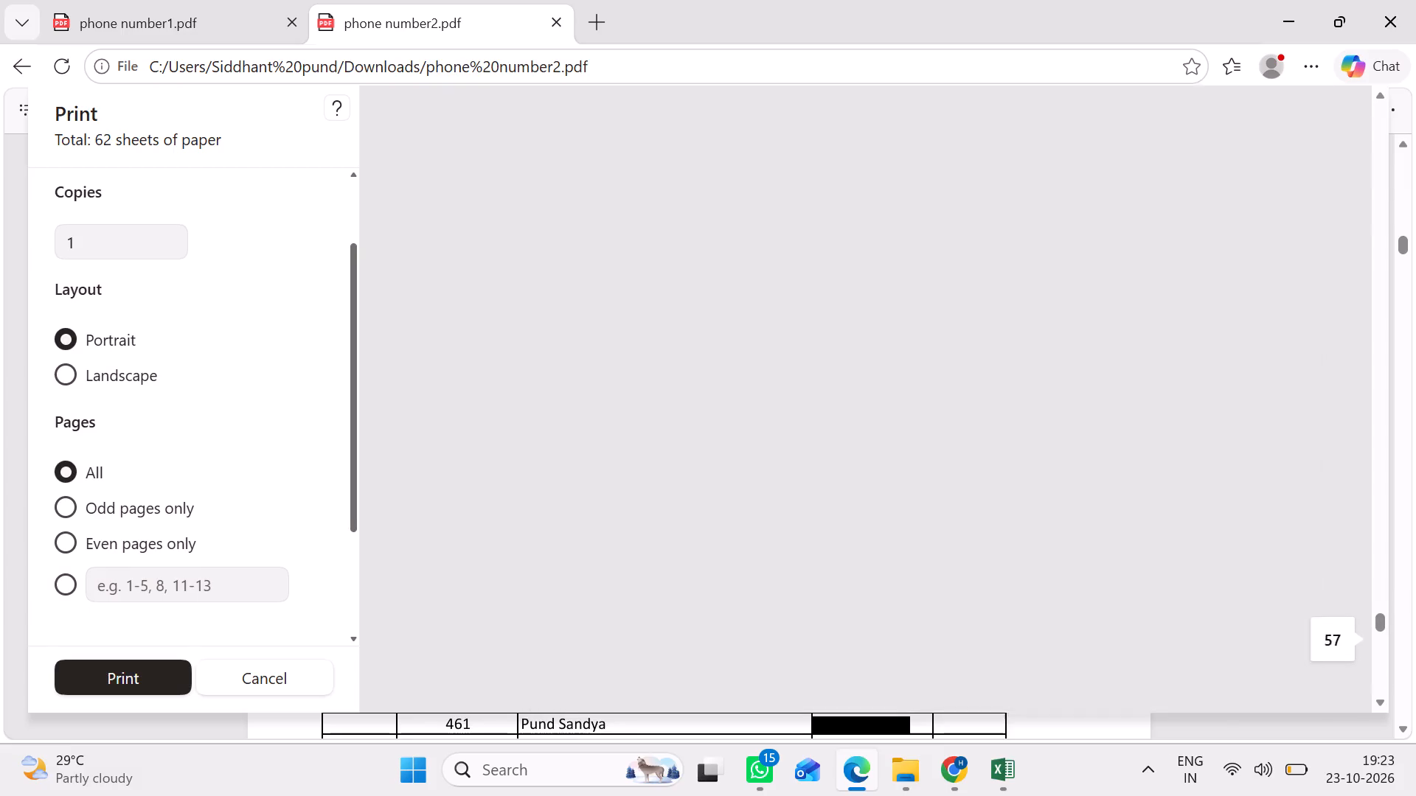
{"action": "scroll", "coordinate": [693, 378], "scroll_direction": "up", "scroll_amount": 10}
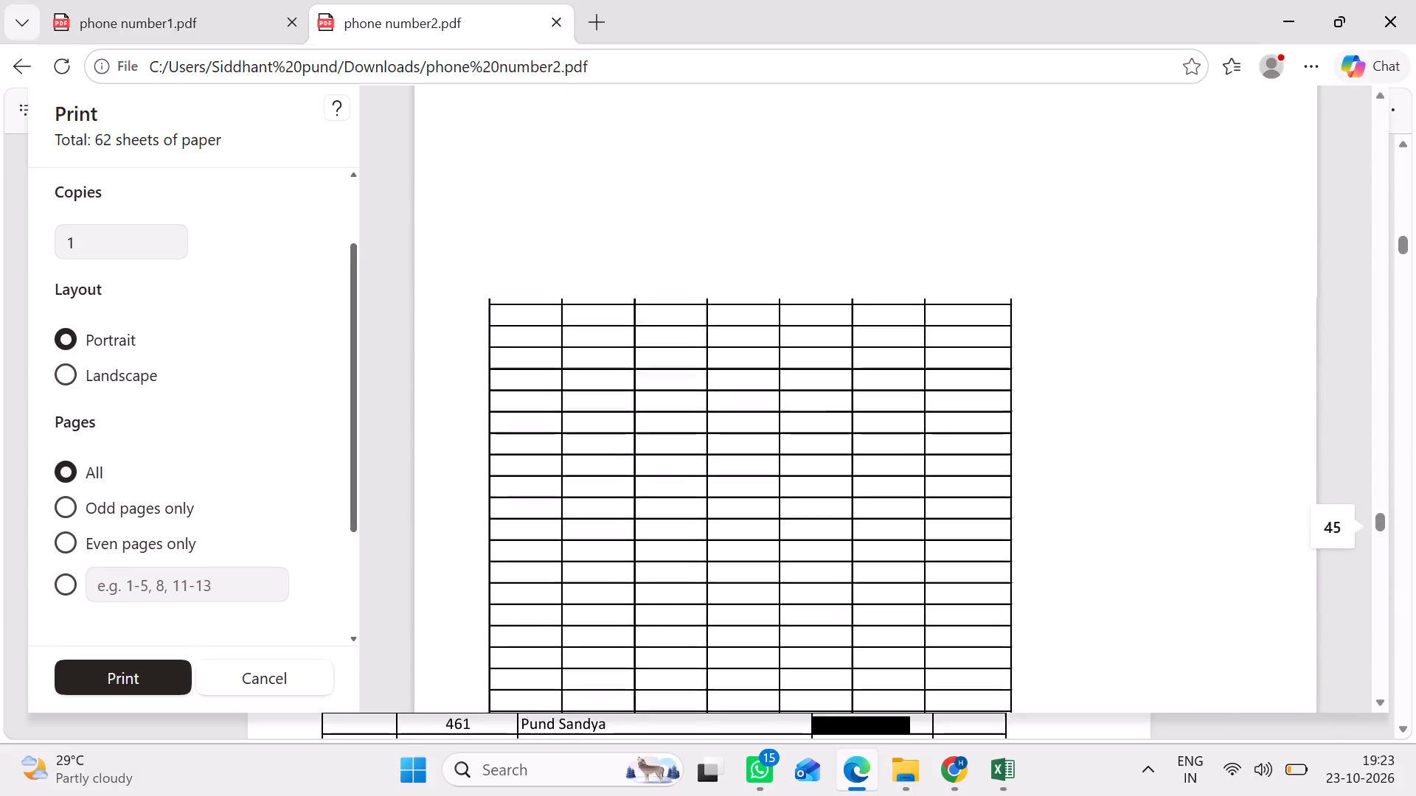
{"action": "scroll", "coordinate": [693, 378], "scroll_direction": "up", "scroll_amount": 10}
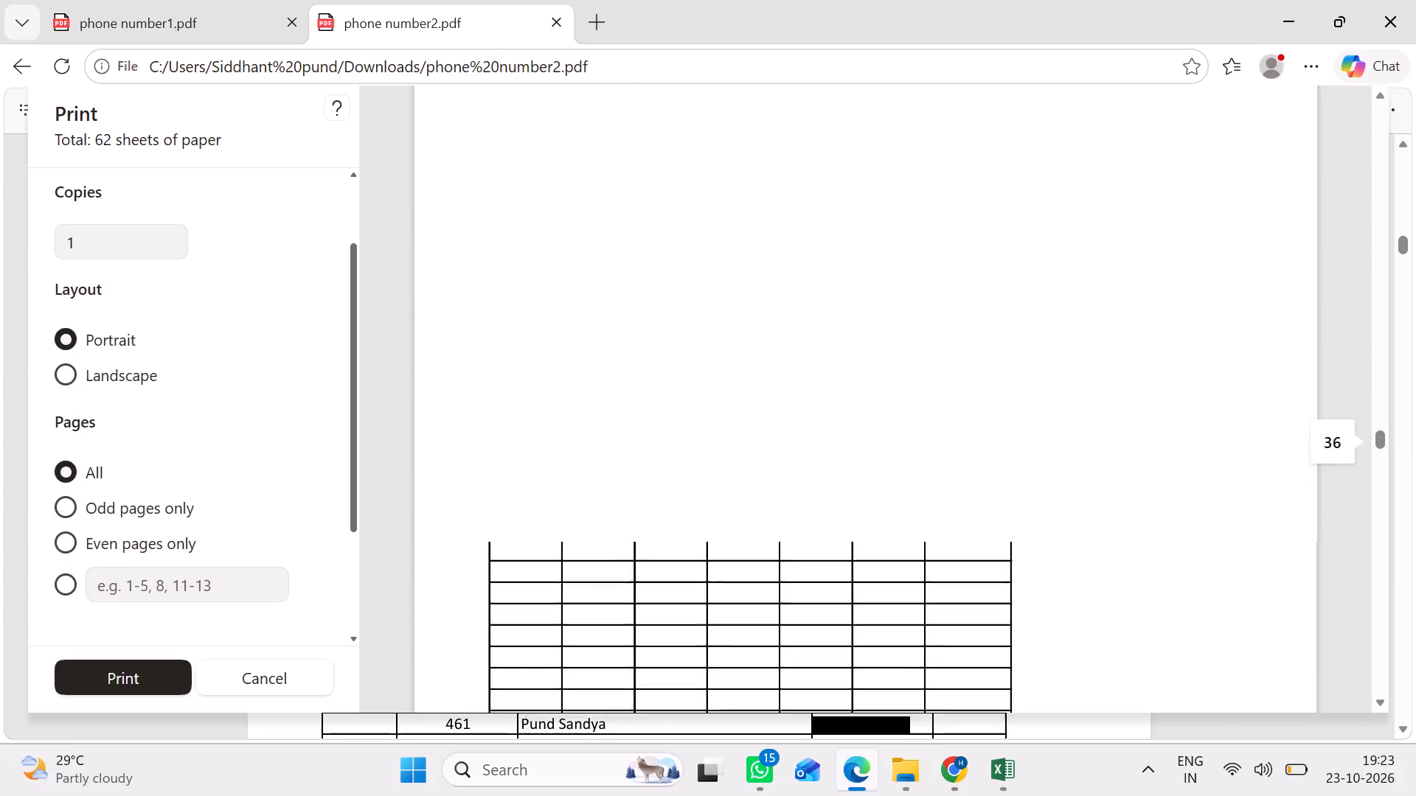
{"action": "scroll", "coordinate": [693, 378], "scroll_direction": "up", "scroll_amount": 8}
{"action": "scroll", "coordinate": [693, 378], "scroll_direction": "down", "scroll_amount": 4}
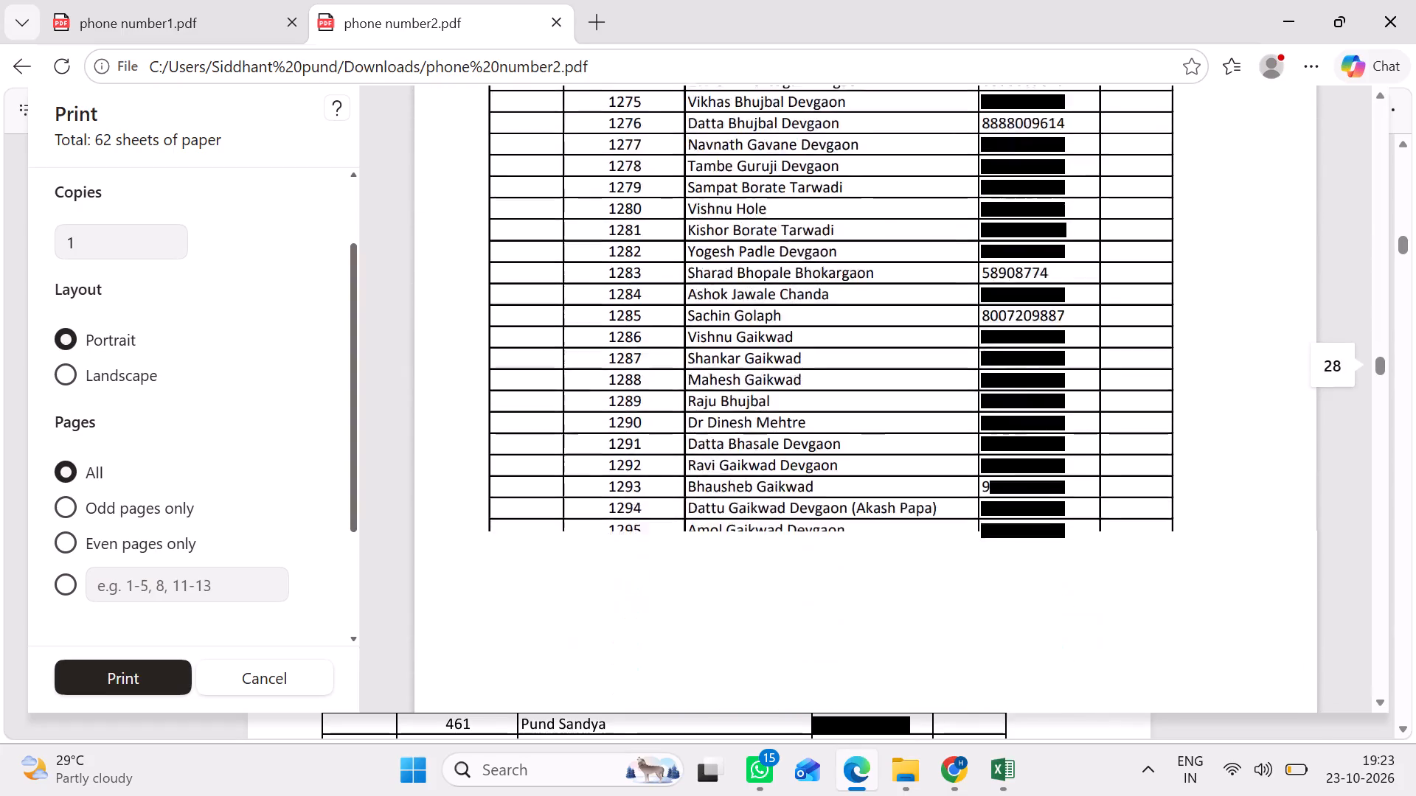
{"action": "scroll", "coordinate": [693, 378], "scroll_direction": "down", "scroll_amount": 5}
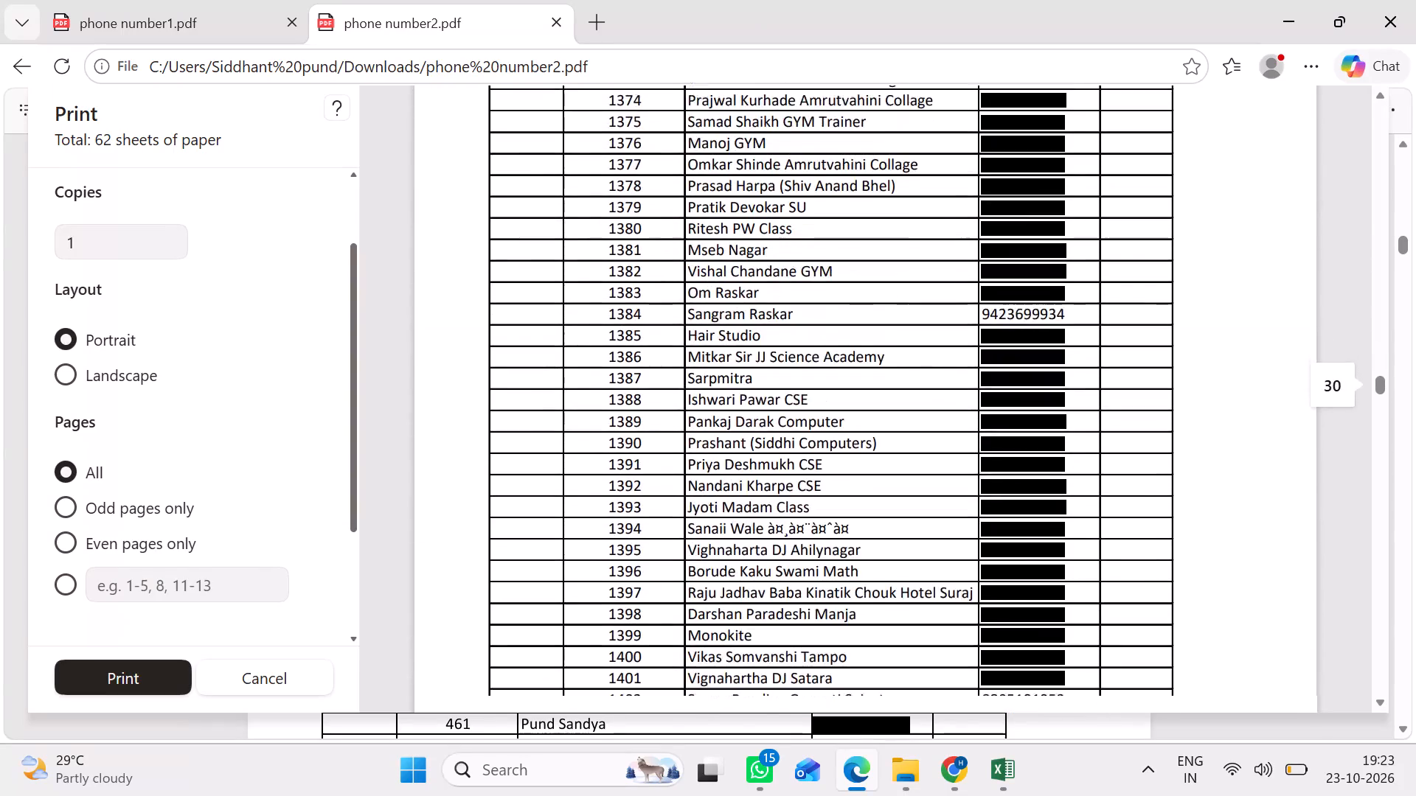
{"action": "scroll", "coordinate": [693, 378], "scroll_direction": "down", "scroll_amount": 2}
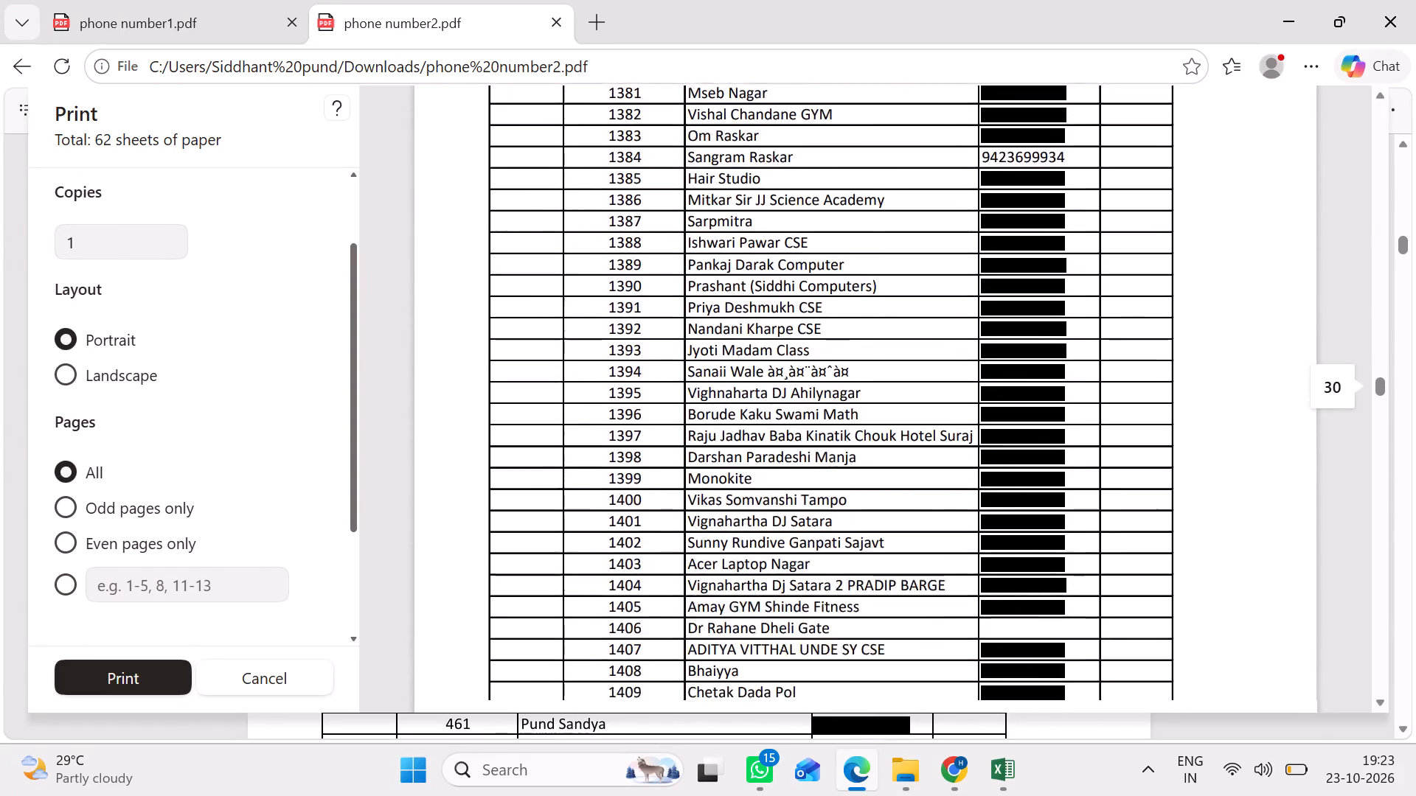
{"action": "scroll", "coordinate": [693, 378], "scroll_direction": "down", "scroll_amount": 1}
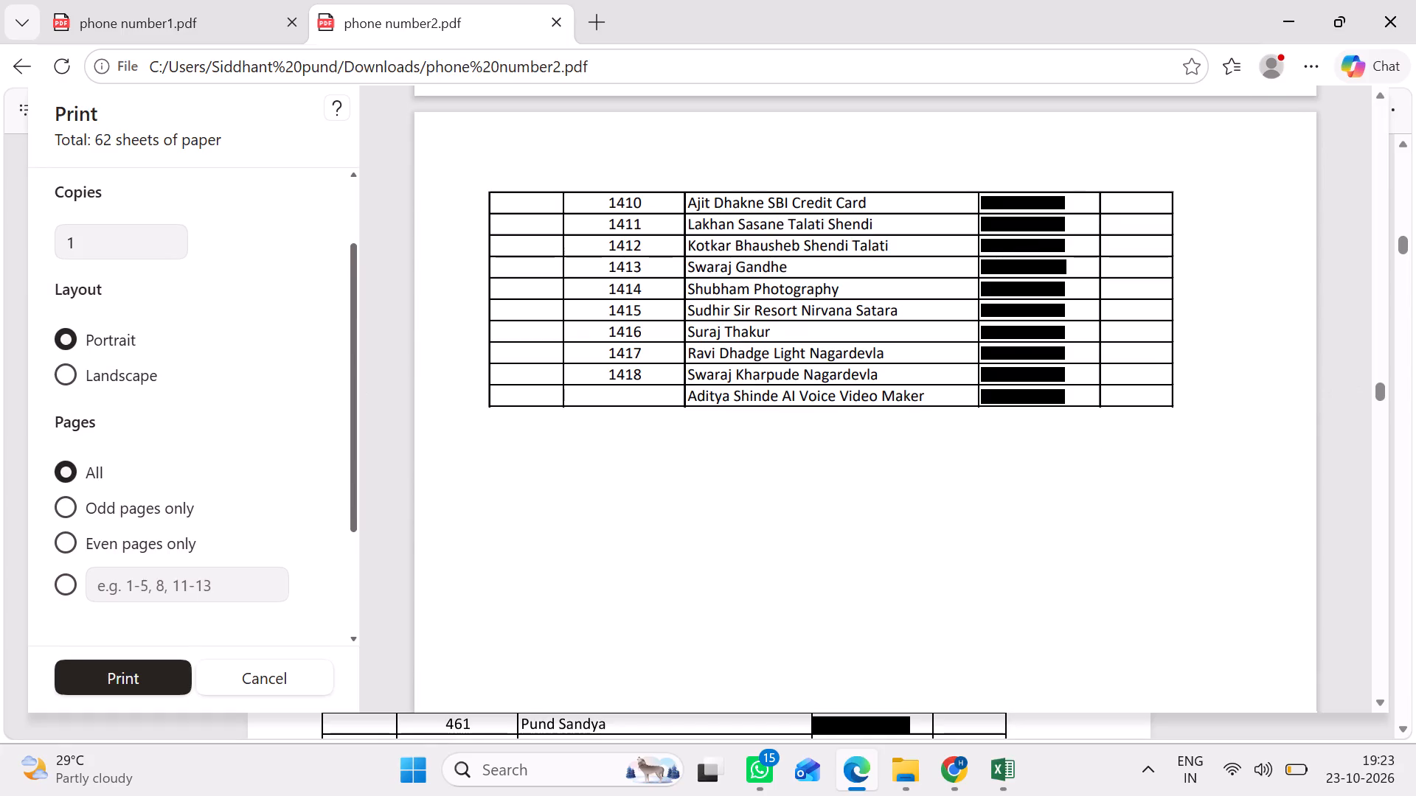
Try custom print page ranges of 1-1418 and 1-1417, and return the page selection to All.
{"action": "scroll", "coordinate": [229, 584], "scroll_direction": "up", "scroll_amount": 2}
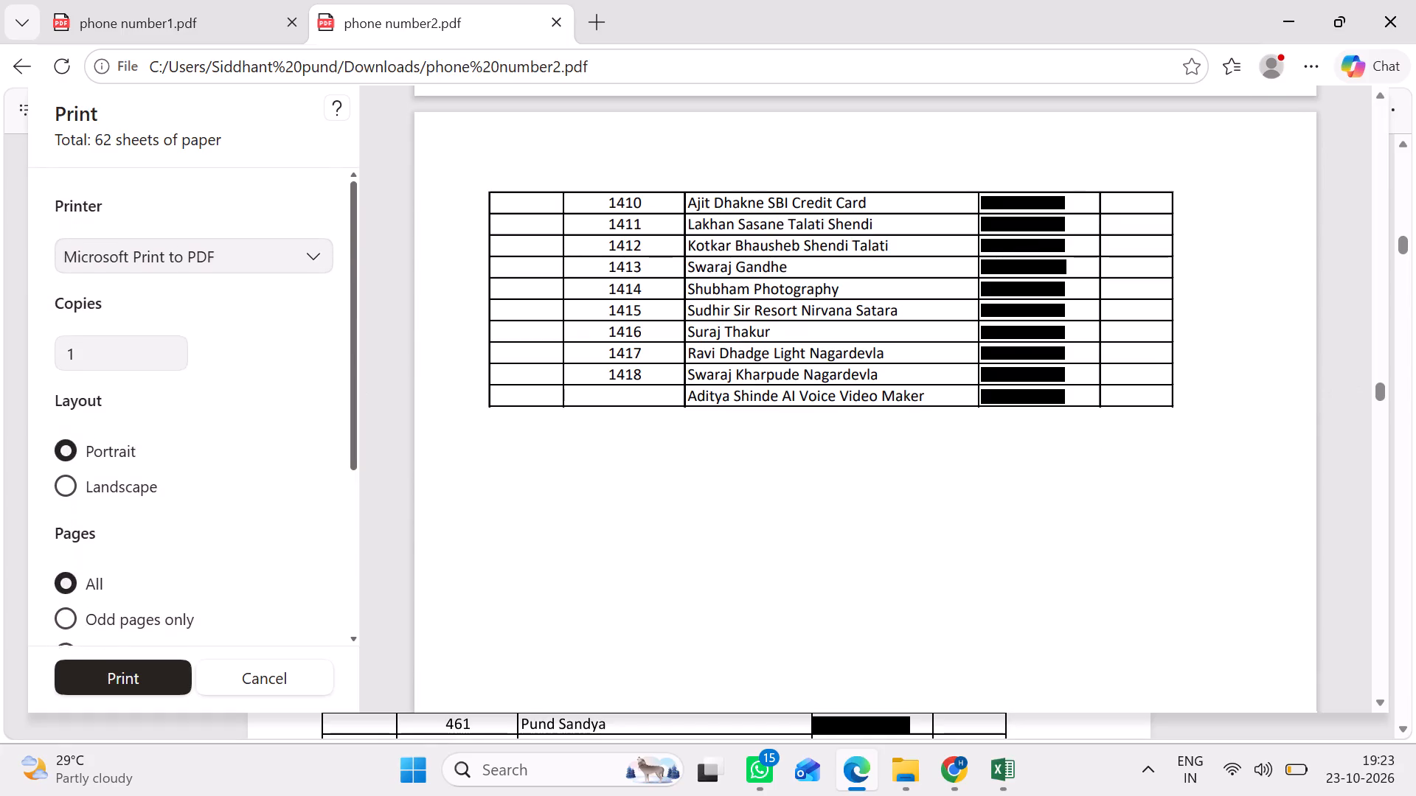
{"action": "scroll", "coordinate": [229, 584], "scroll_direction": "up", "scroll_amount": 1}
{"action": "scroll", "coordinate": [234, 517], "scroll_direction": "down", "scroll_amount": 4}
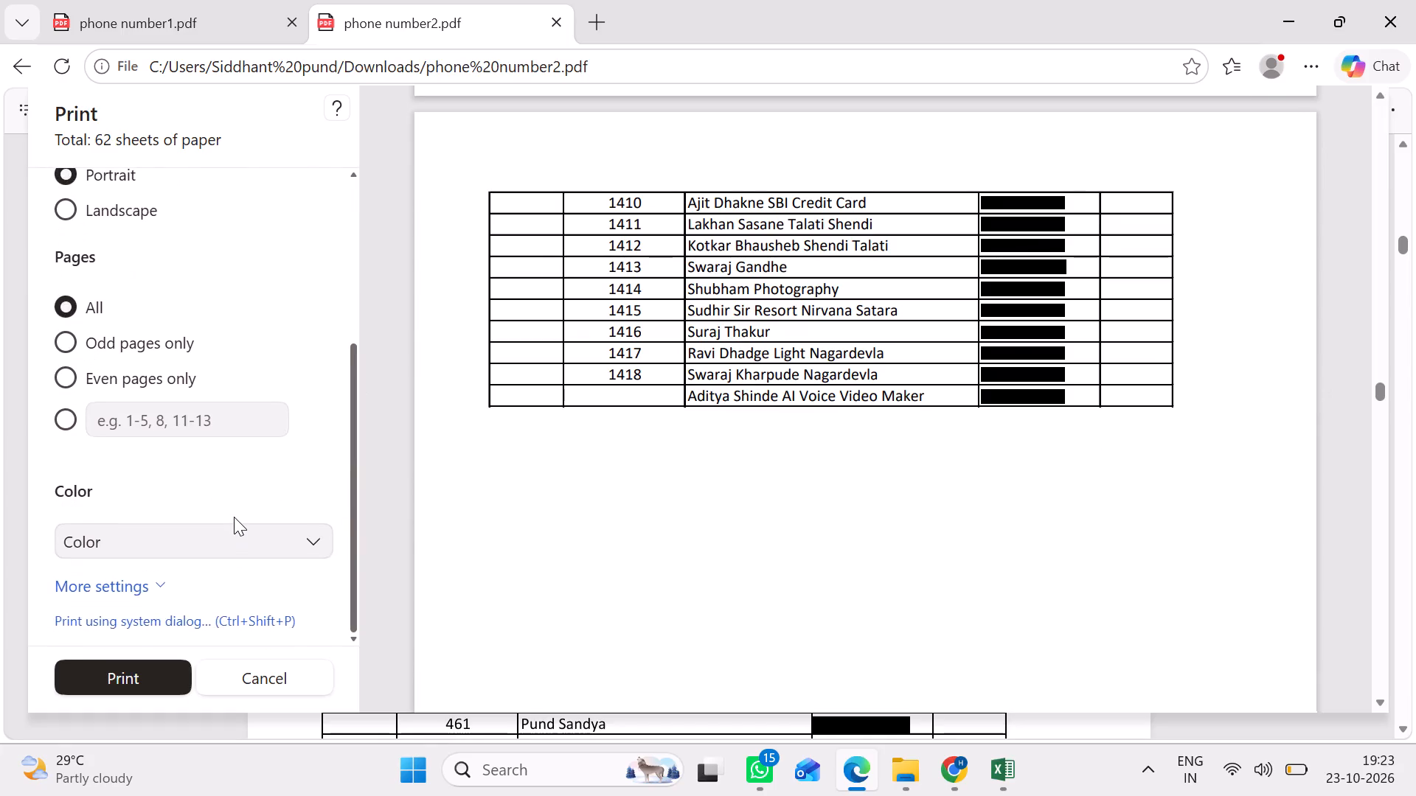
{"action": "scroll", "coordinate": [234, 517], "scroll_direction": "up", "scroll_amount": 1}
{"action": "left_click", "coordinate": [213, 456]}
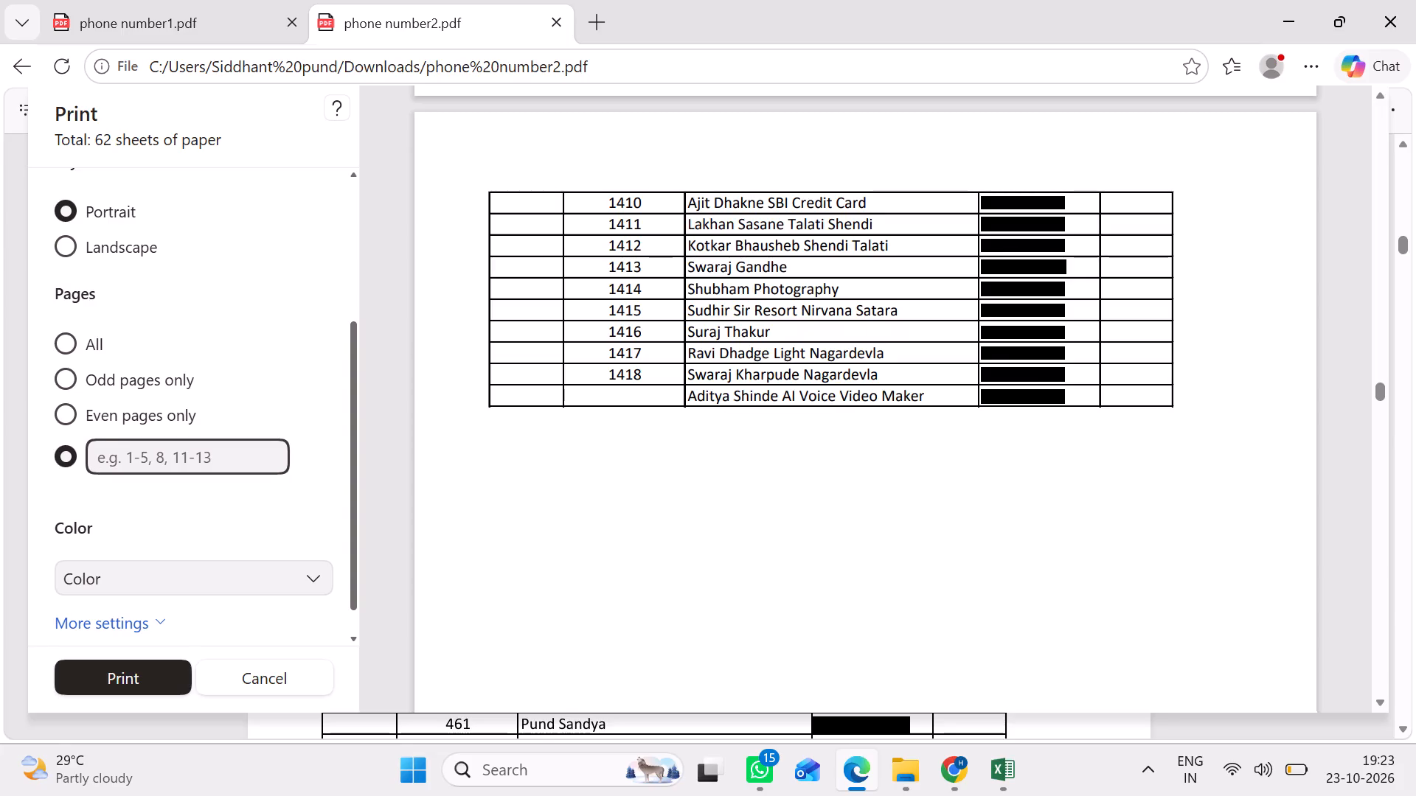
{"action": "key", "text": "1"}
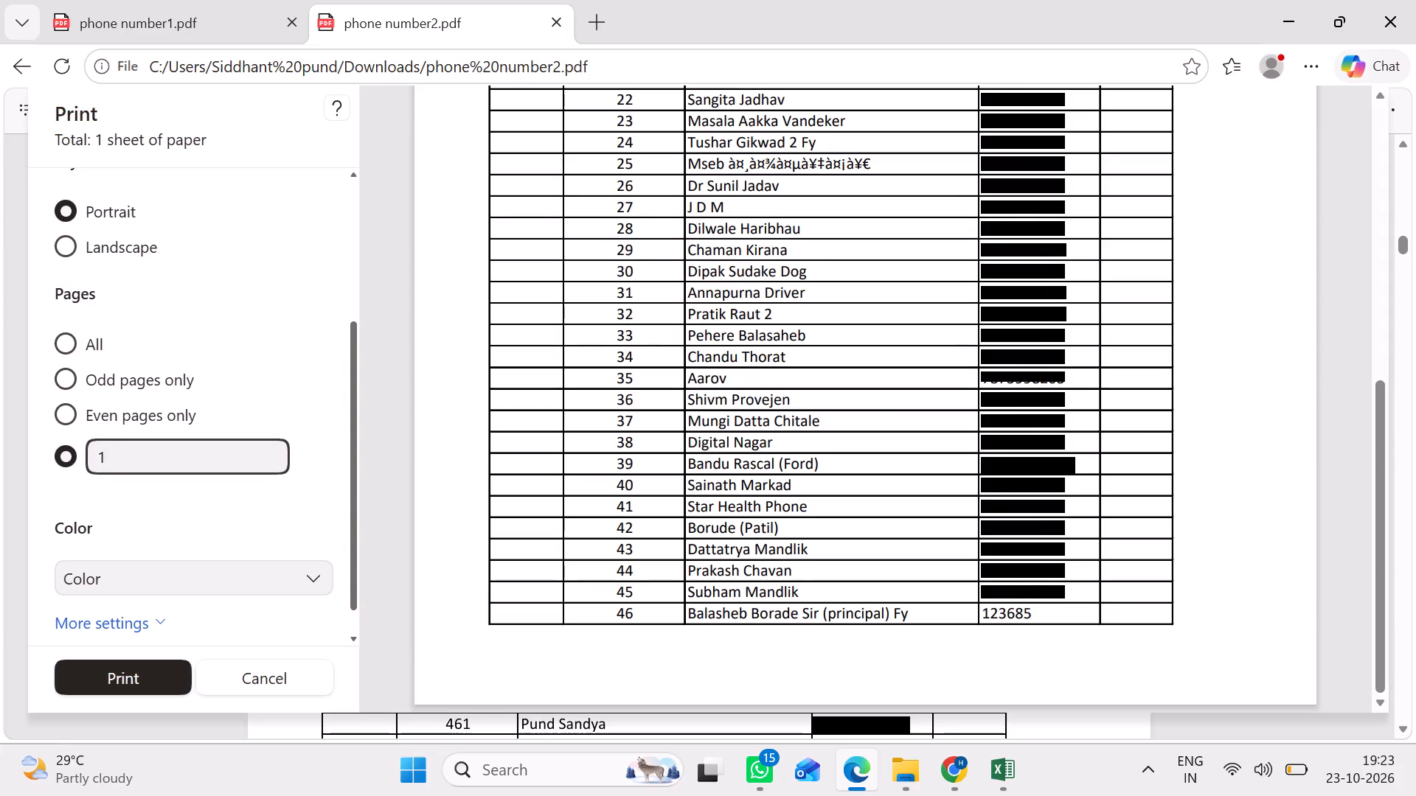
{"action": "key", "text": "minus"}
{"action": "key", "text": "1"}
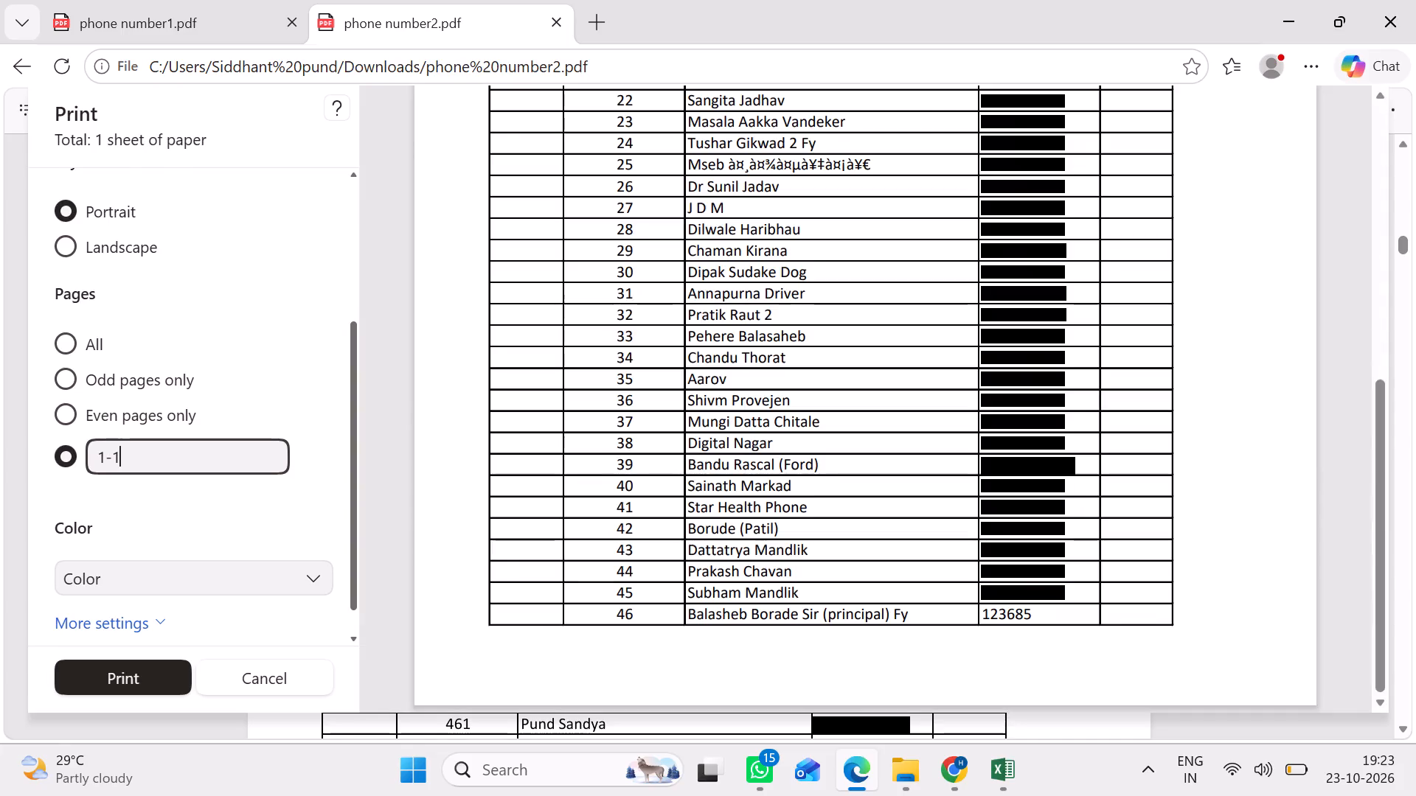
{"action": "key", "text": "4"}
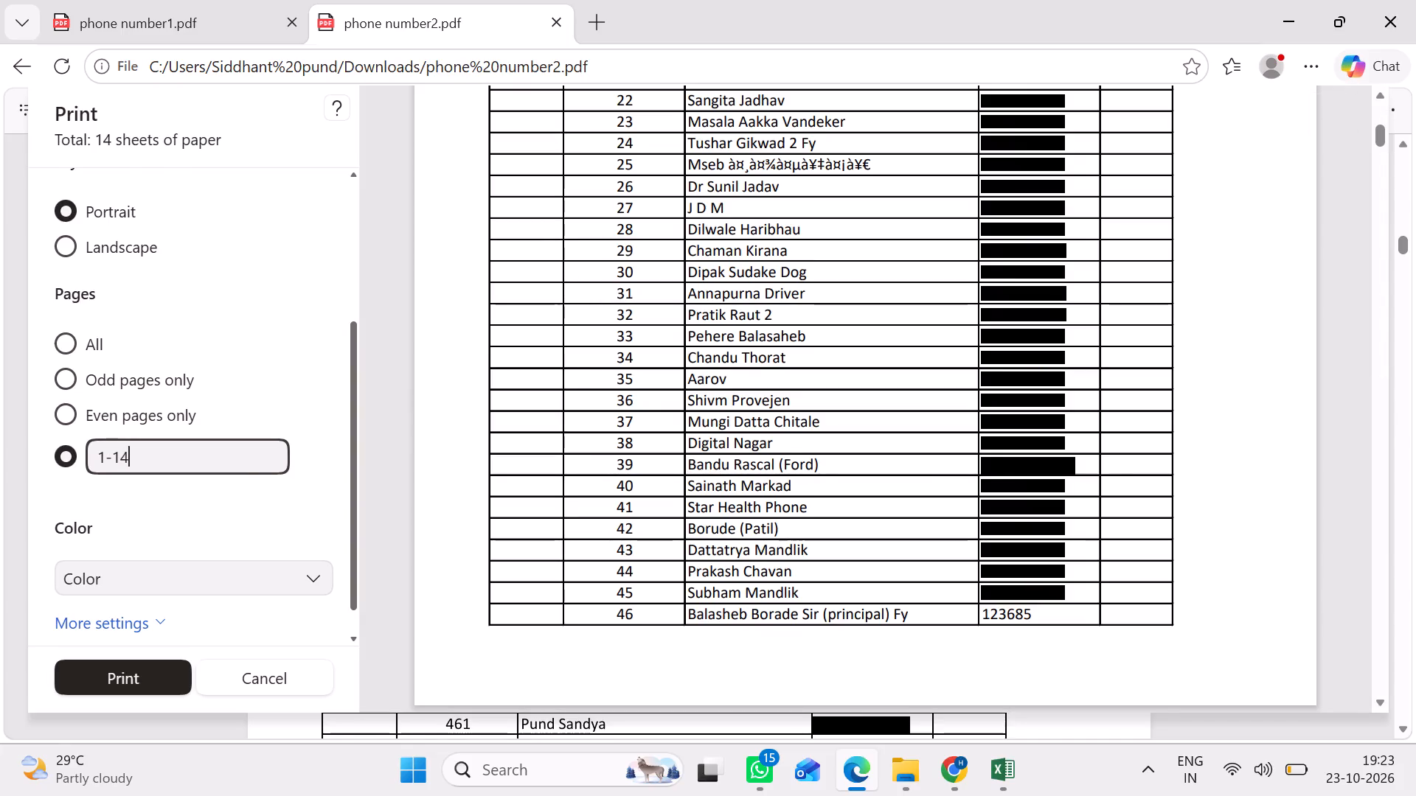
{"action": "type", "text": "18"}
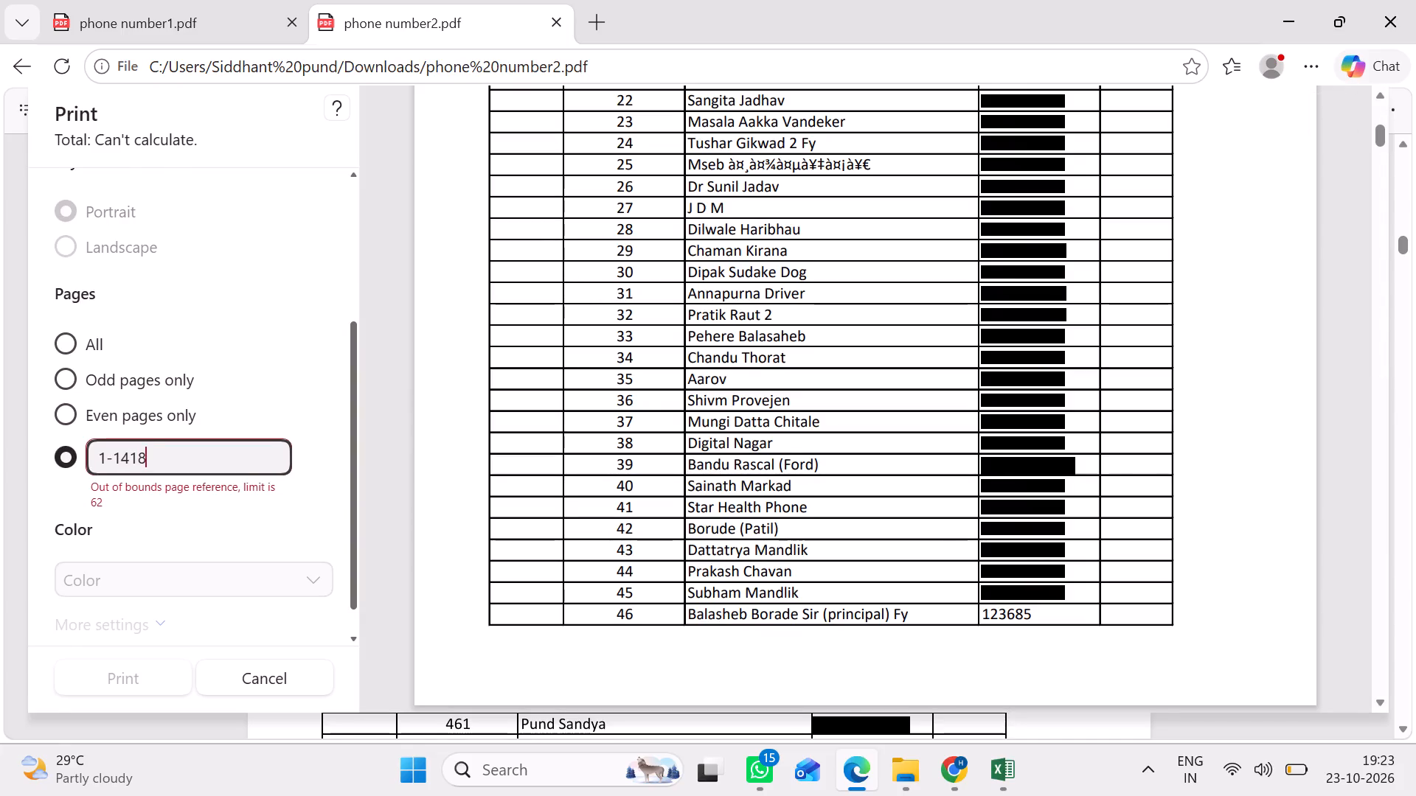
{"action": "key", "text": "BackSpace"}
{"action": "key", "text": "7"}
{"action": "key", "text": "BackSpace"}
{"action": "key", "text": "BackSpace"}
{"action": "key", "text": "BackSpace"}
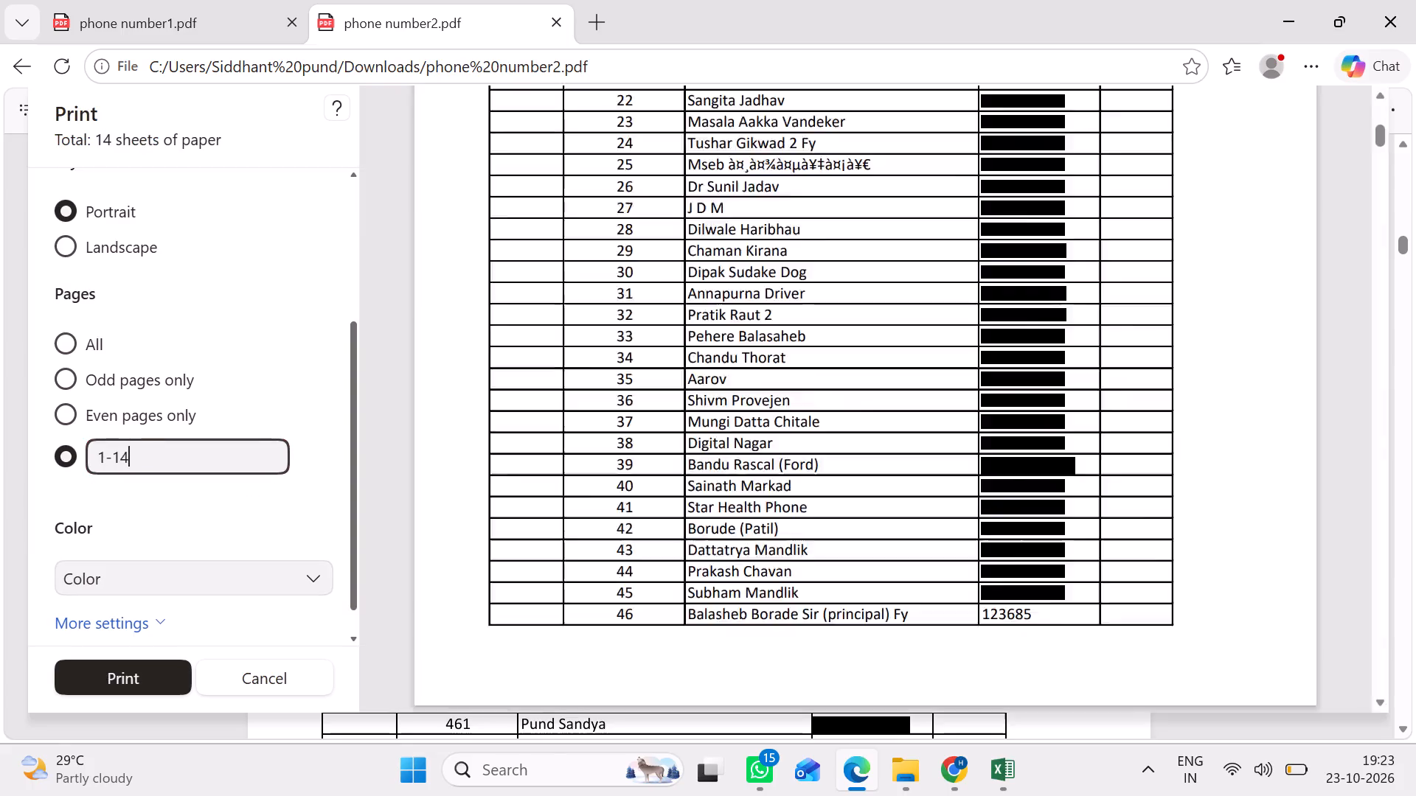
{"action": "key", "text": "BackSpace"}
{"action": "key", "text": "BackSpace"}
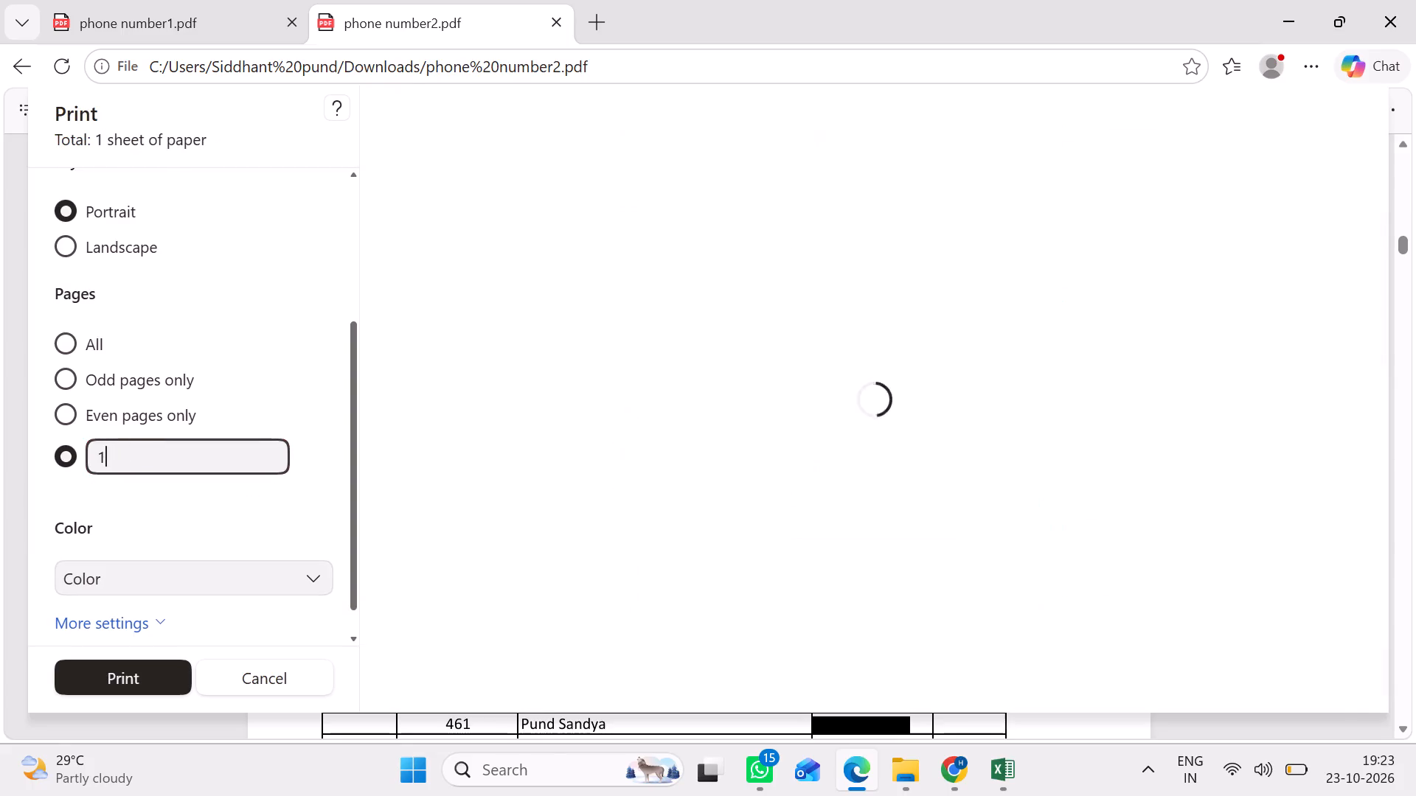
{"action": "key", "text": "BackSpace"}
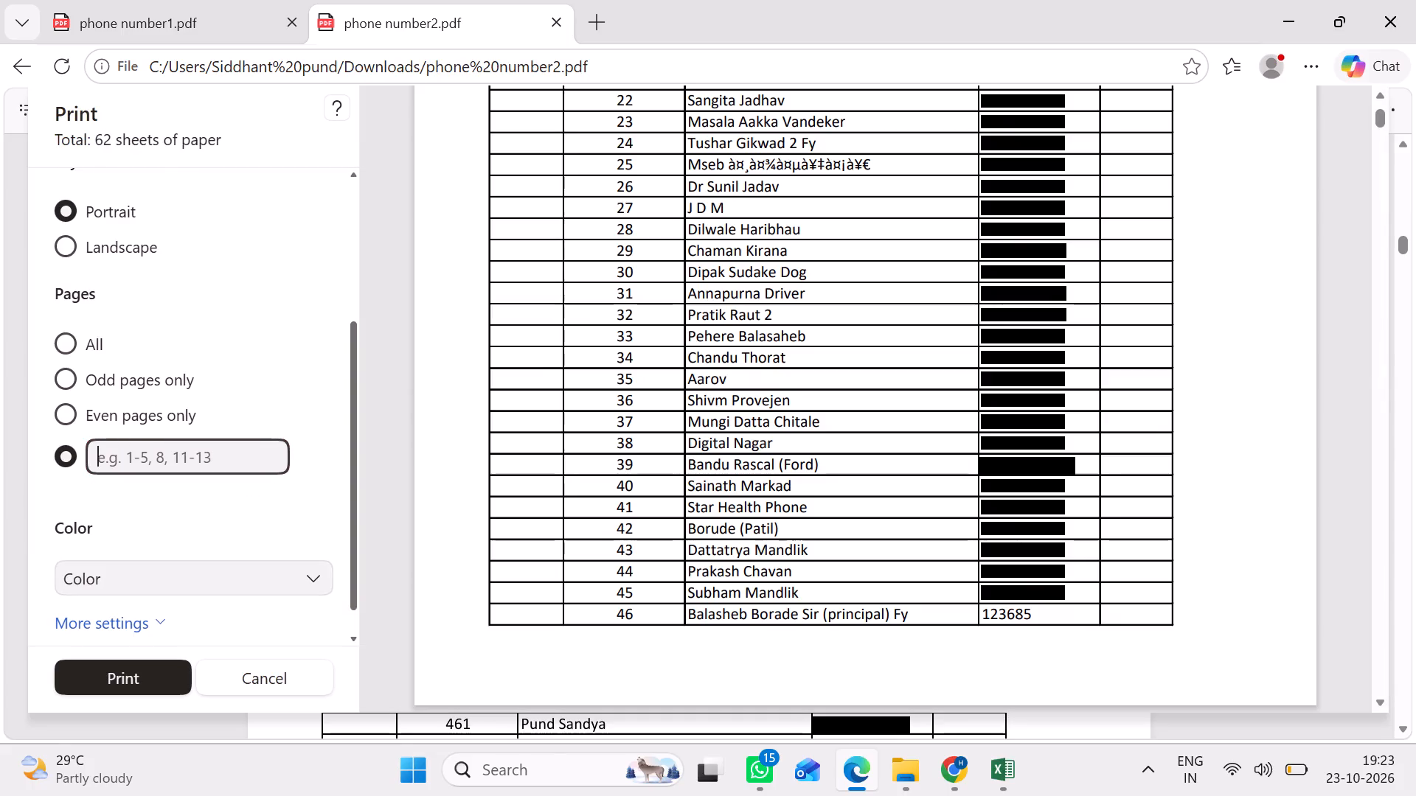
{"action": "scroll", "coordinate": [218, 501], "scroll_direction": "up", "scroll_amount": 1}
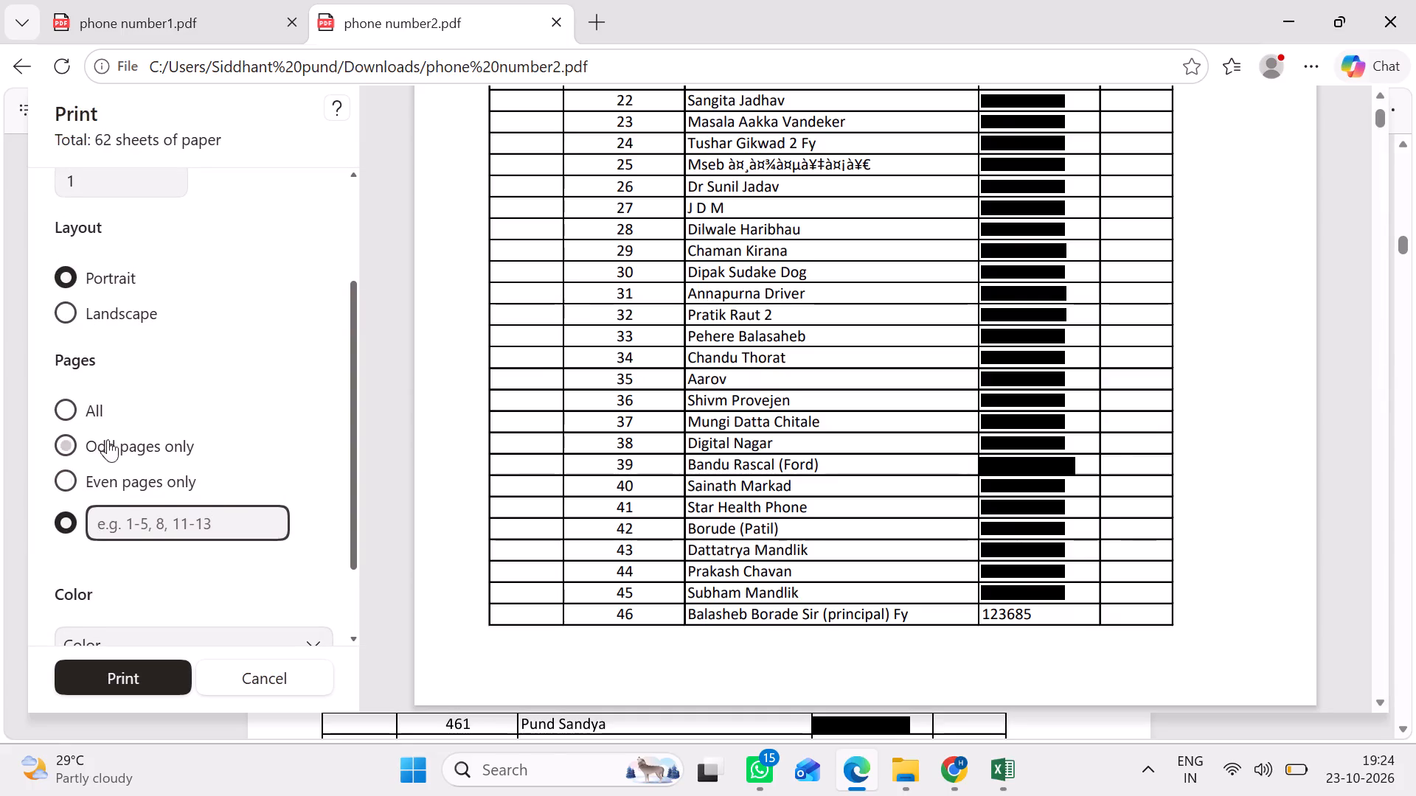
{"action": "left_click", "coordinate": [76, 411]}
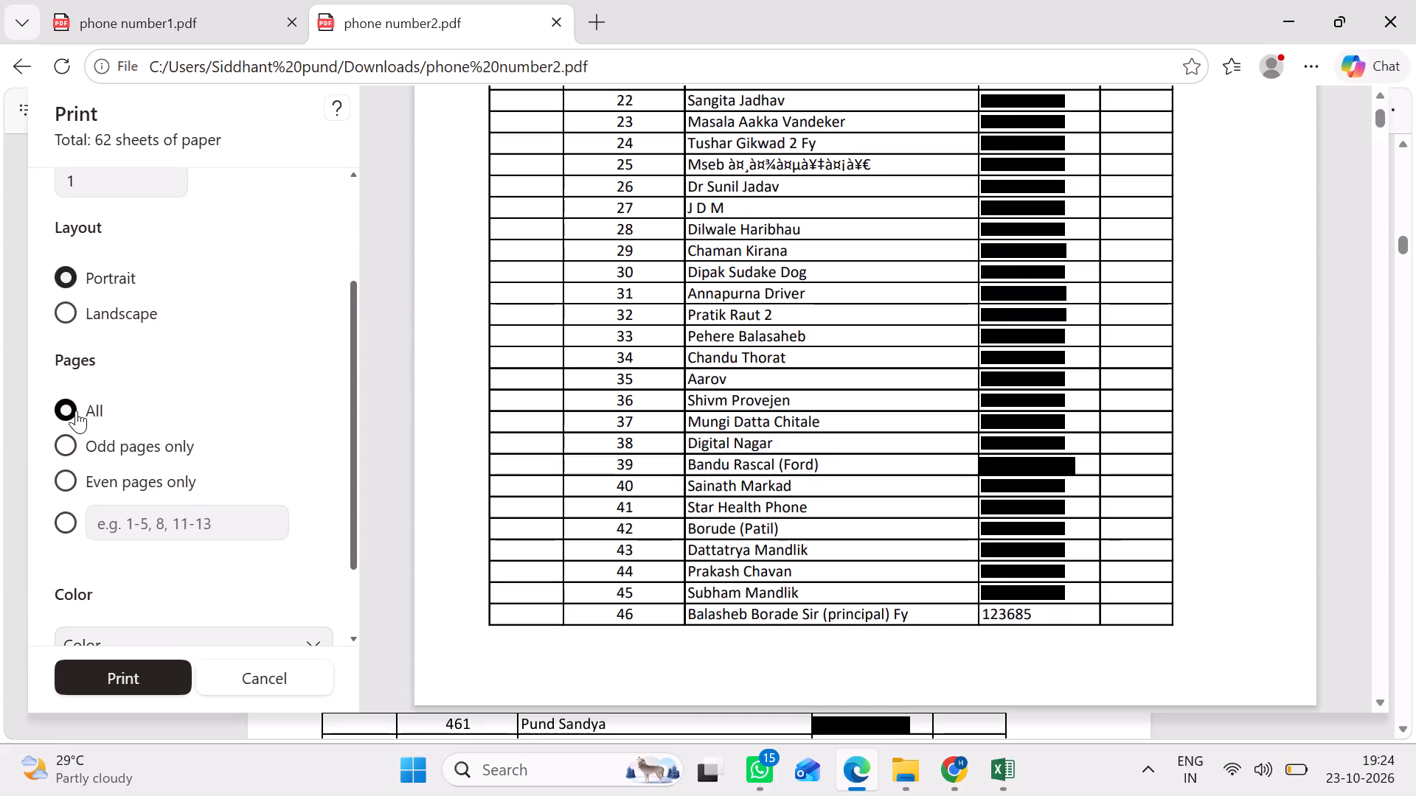
Set the custom print page range to 1-50.
{"action": "left_click", "coordinate": [119, 532]}
{"action": "key", "text": "1"}
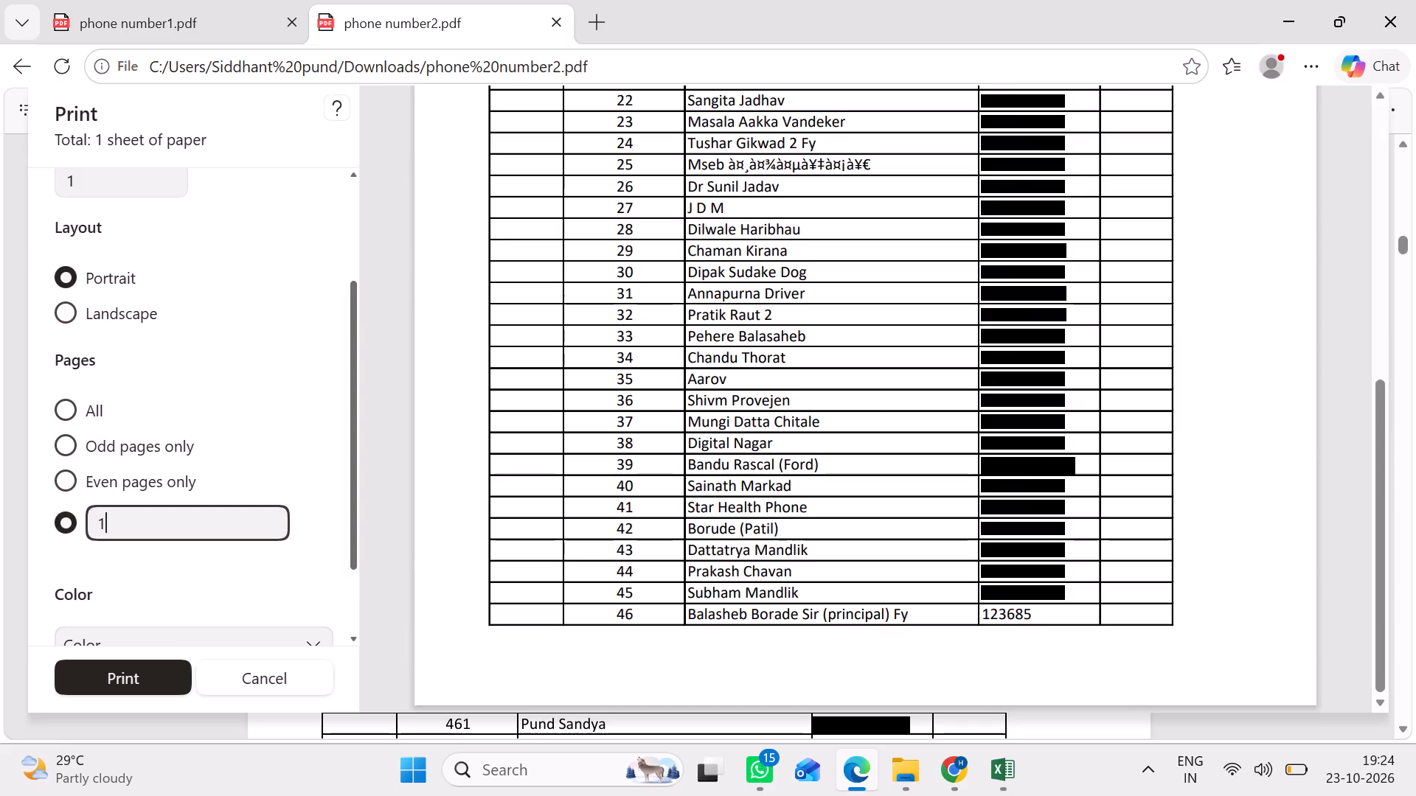
{"action": "key", "text": "minus"}
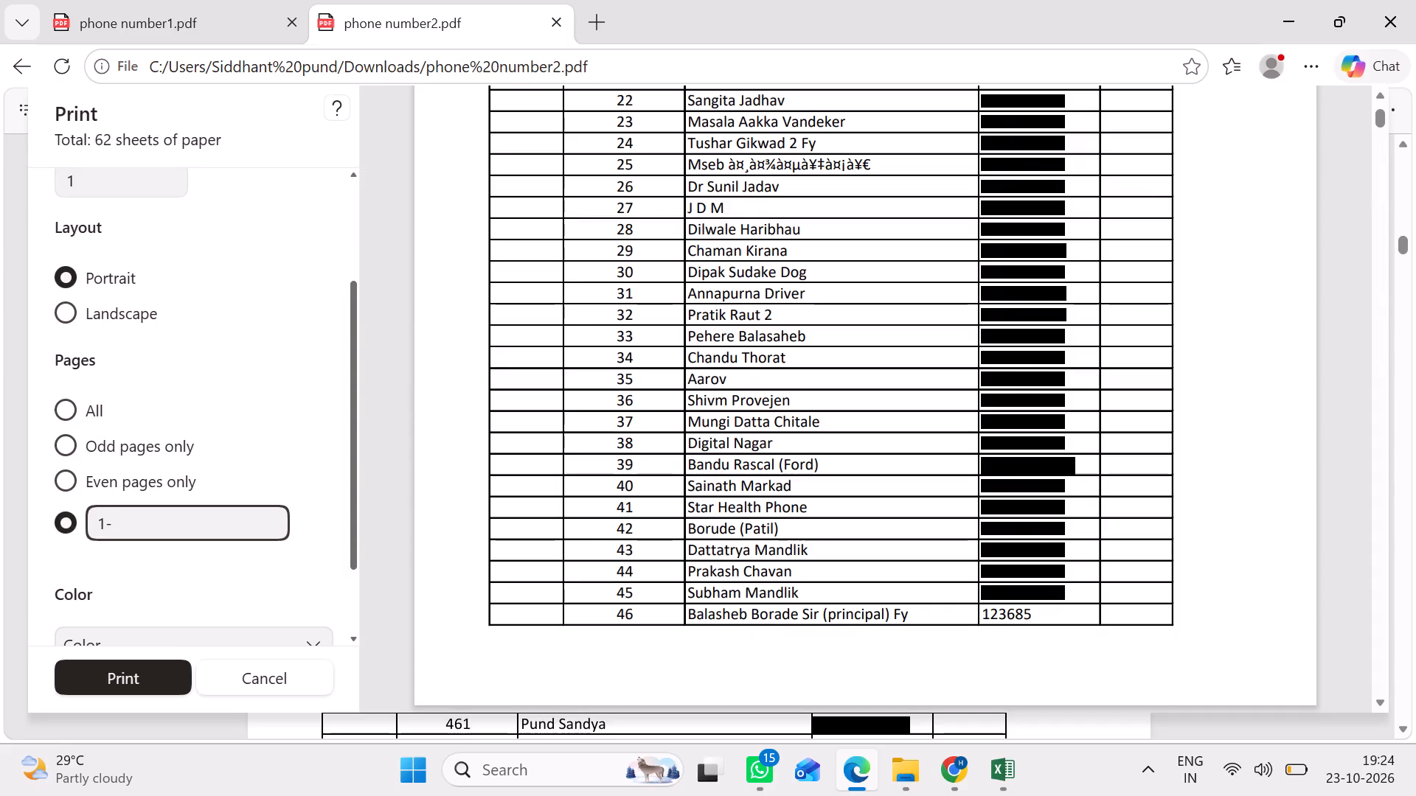
{"action": "type", "text": "50"}
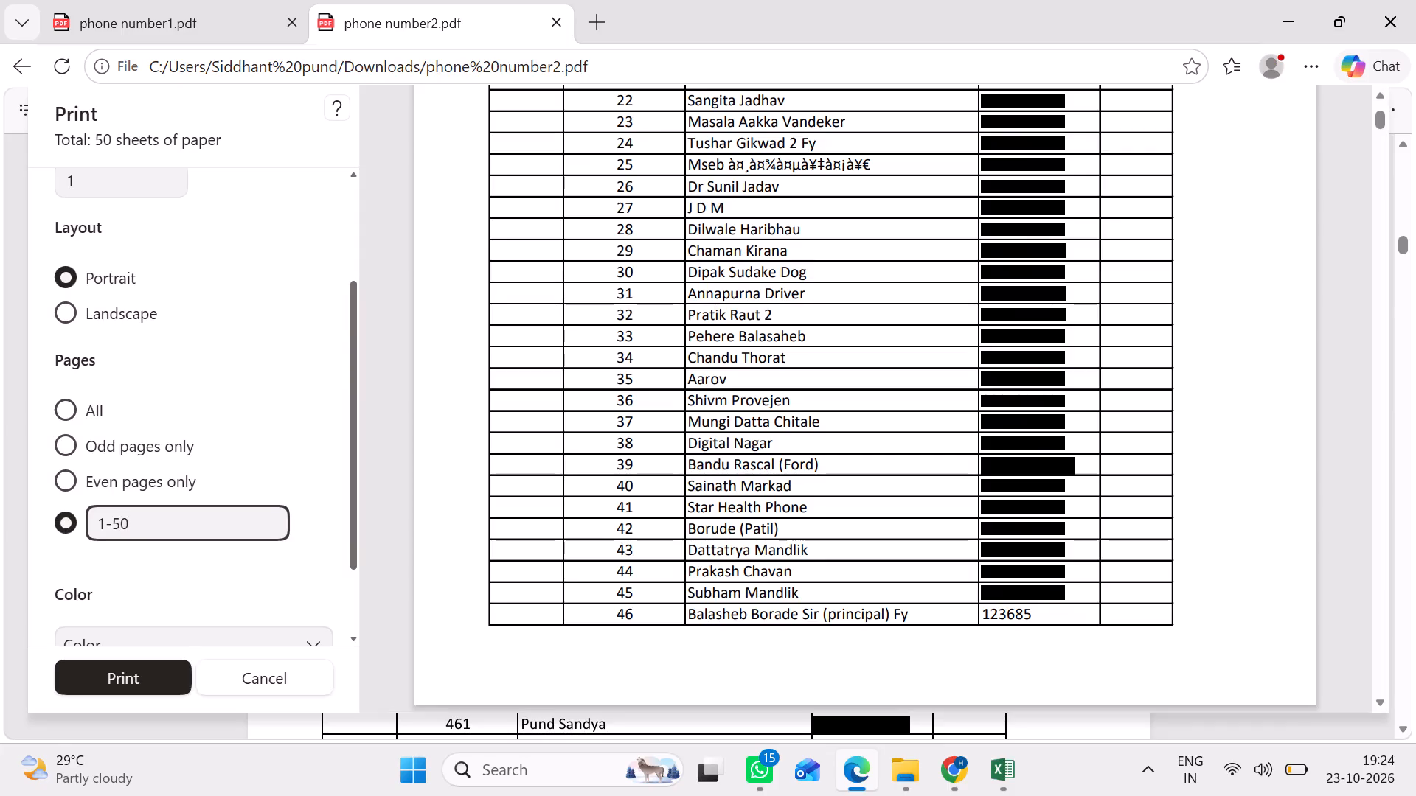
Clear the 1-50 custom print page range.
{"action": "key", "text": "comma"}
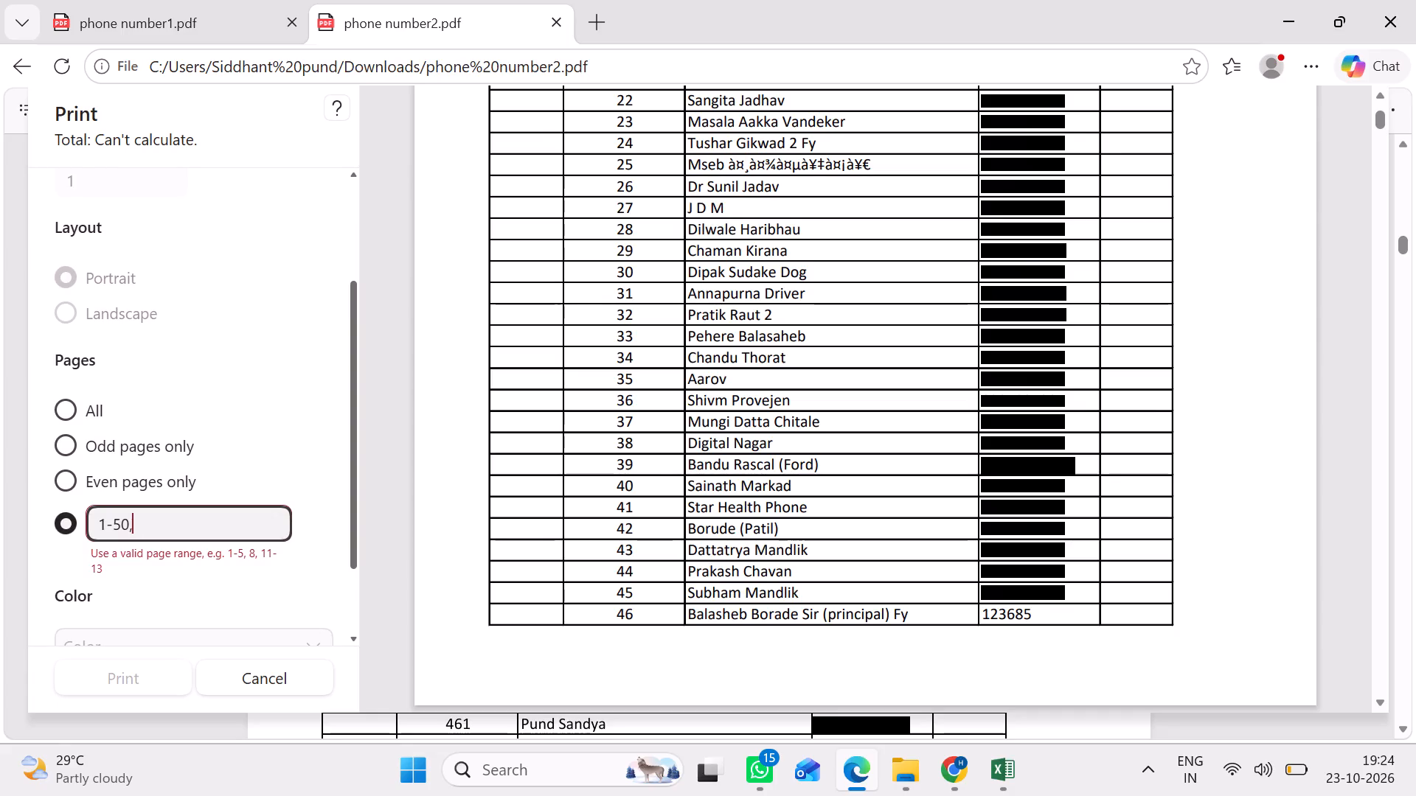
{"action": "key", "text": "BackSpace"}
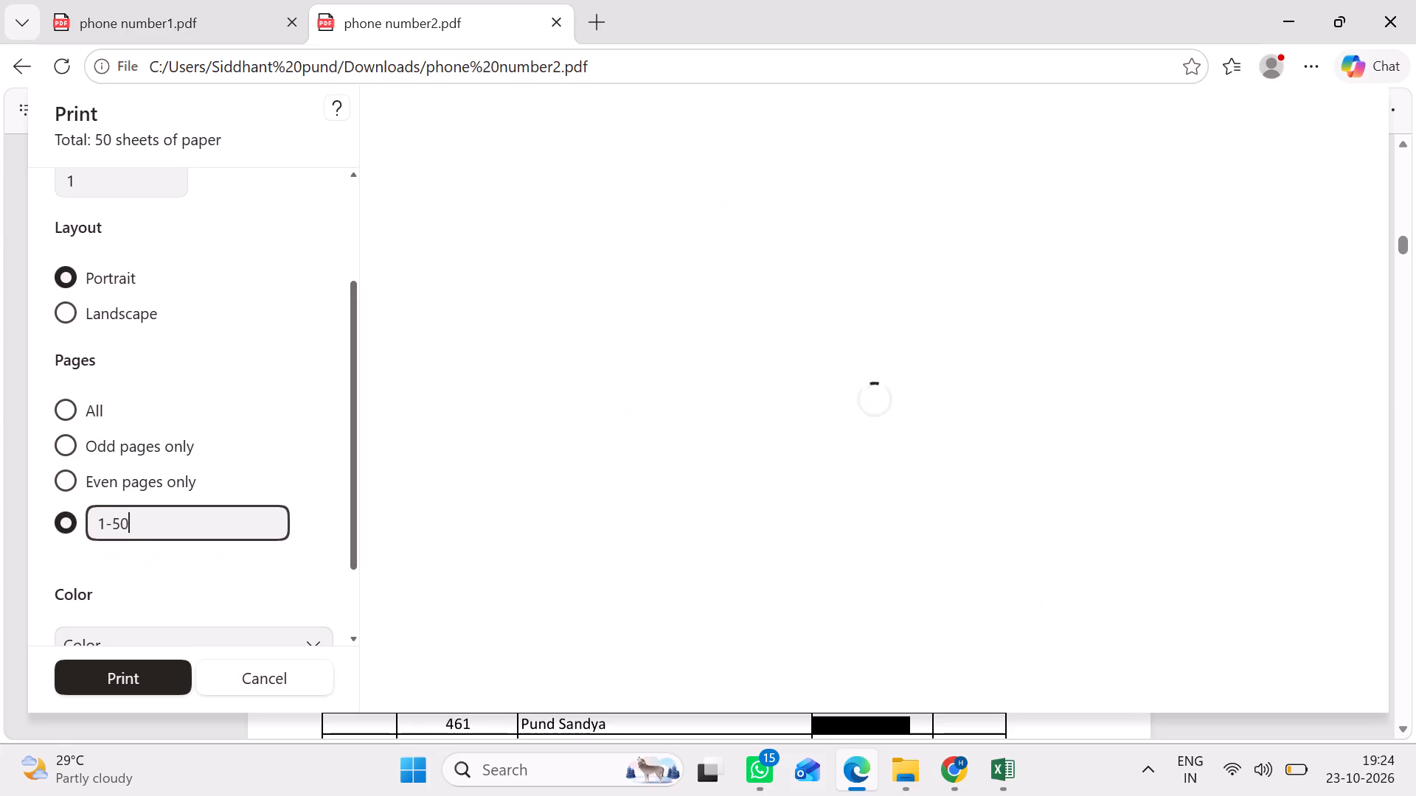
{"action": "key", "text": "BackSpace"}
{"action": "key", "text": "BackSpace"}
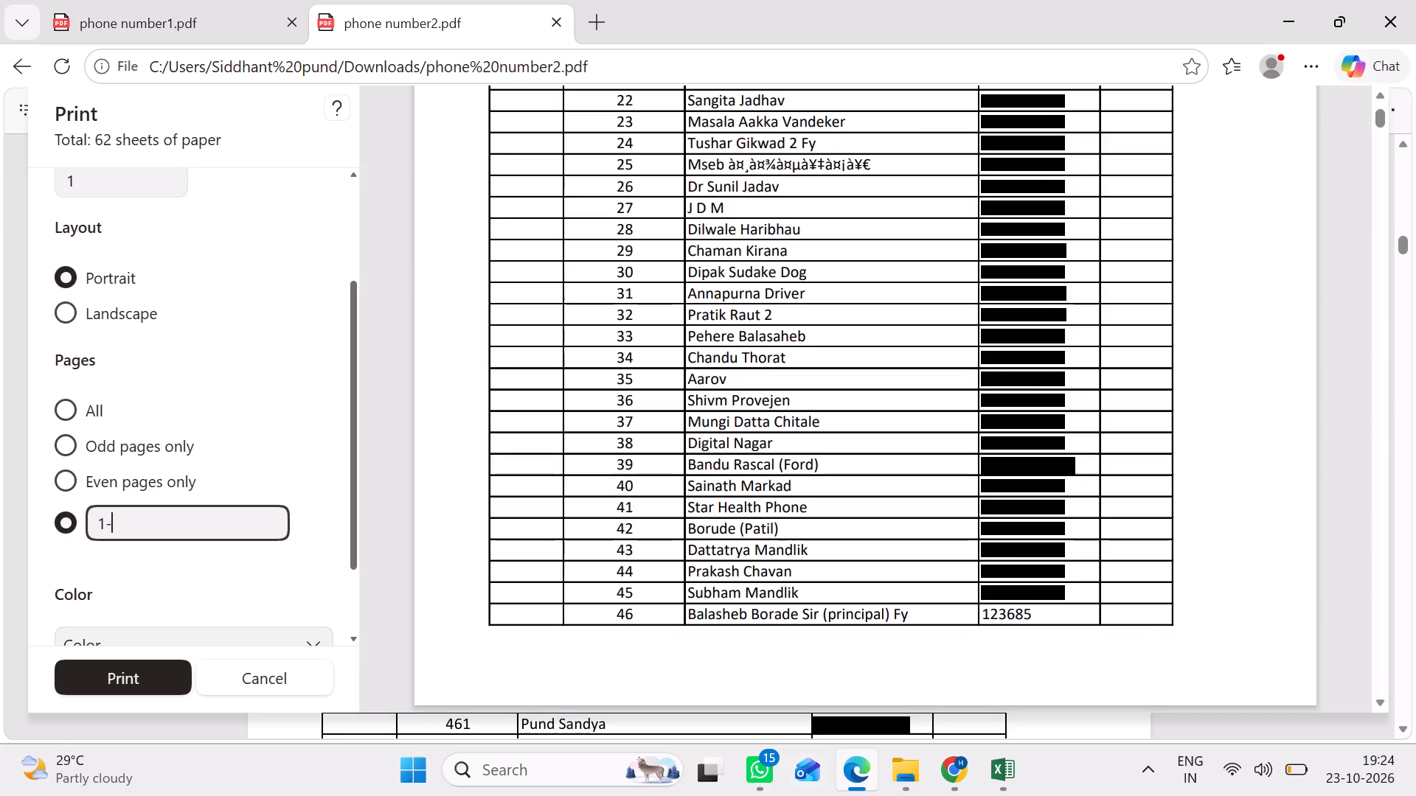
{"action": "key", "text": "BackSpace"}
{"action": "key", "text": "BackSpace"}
Examine the print preview from the first page down to the page where the contact list ends.
{"action": "scroll", "coordinate": [630, 621], "scroll_direction": "up", "scroll_amount": 2}
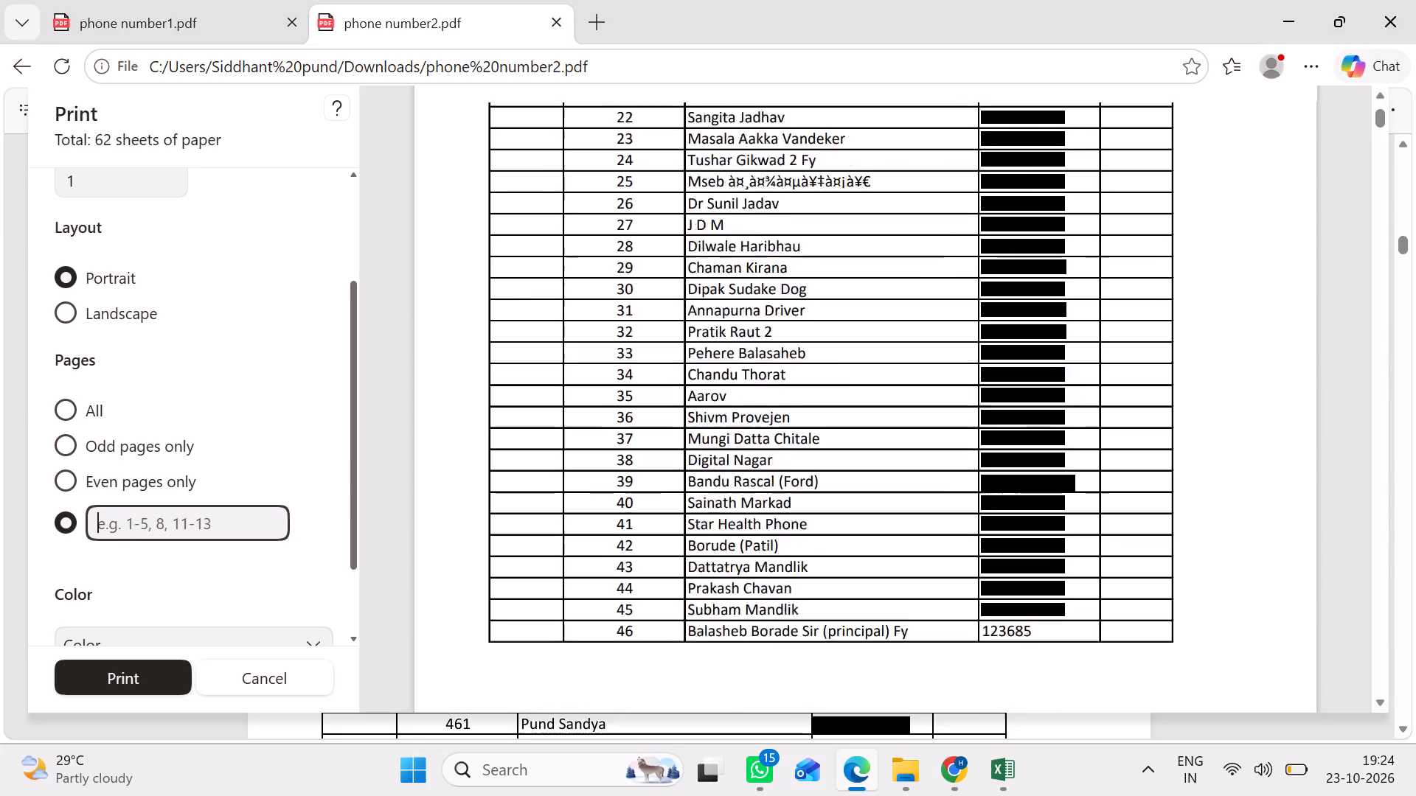
{"action": "scroll", "coordinate": [630, 621], "scroll_direction": "up", "scroll_amount": 8}
{"action": "scroll", "coordinate": [630, 621], "scroll_direction": "down", "scroll_amount": 5}
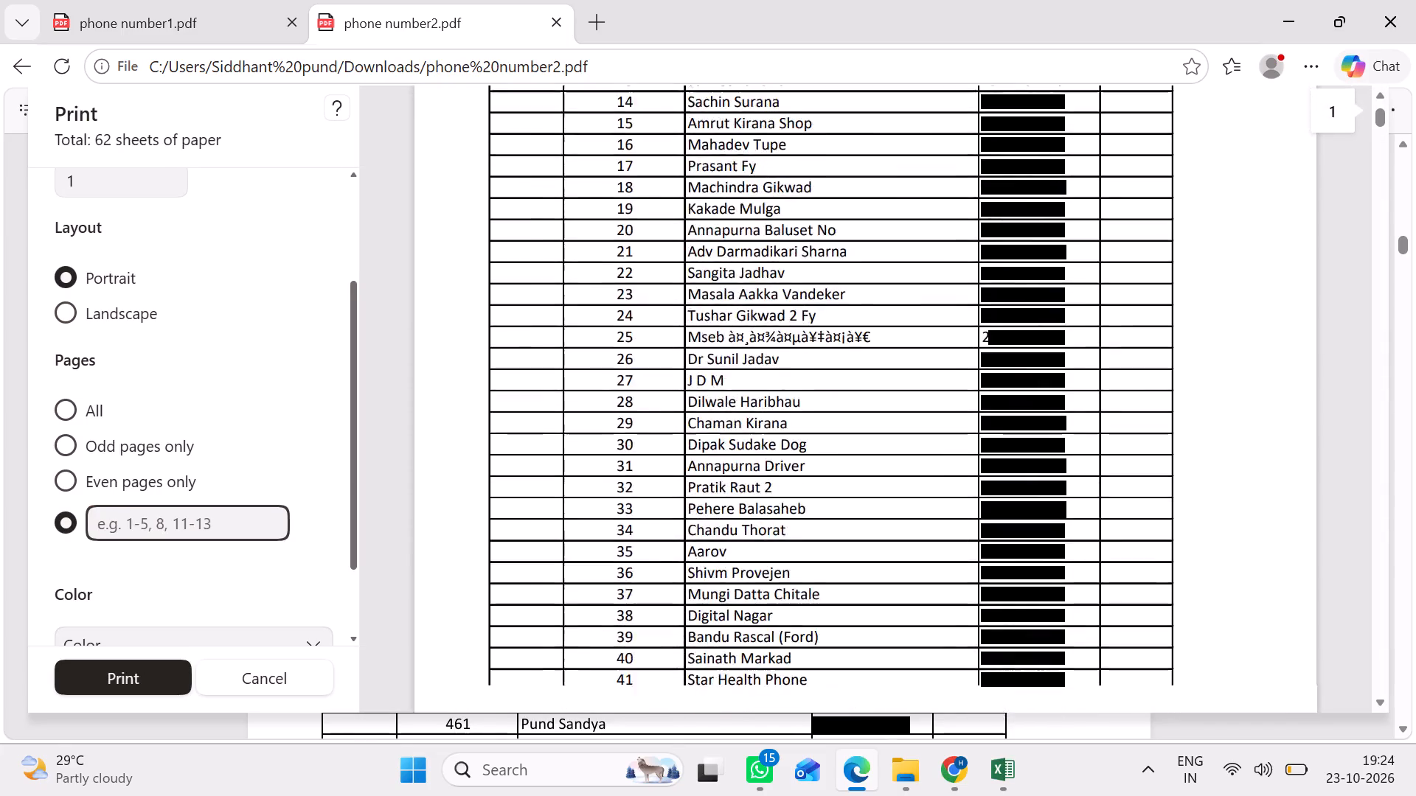
{"action": "scroll", "coordinate": [630, 621], "scroll_direction": "down", "scroll_amount": 6}
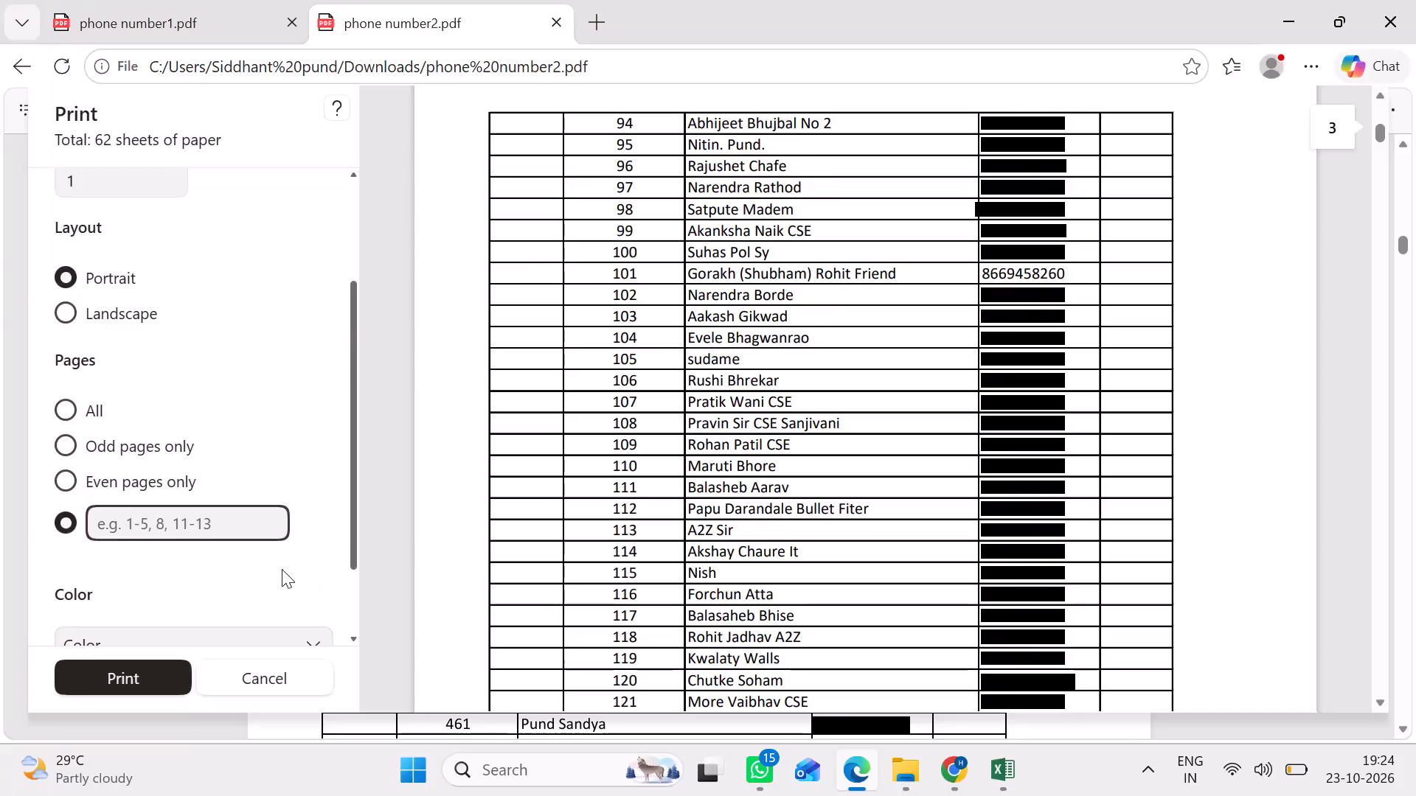
{"action": "scroll", "coordinate": [282, 569], "scroll_direction": "down", "scroll_amount": 8}
{"action": "scroll", "coordinate": [282, 569], "scroll_direction": "up", "scroll_amount": 9}
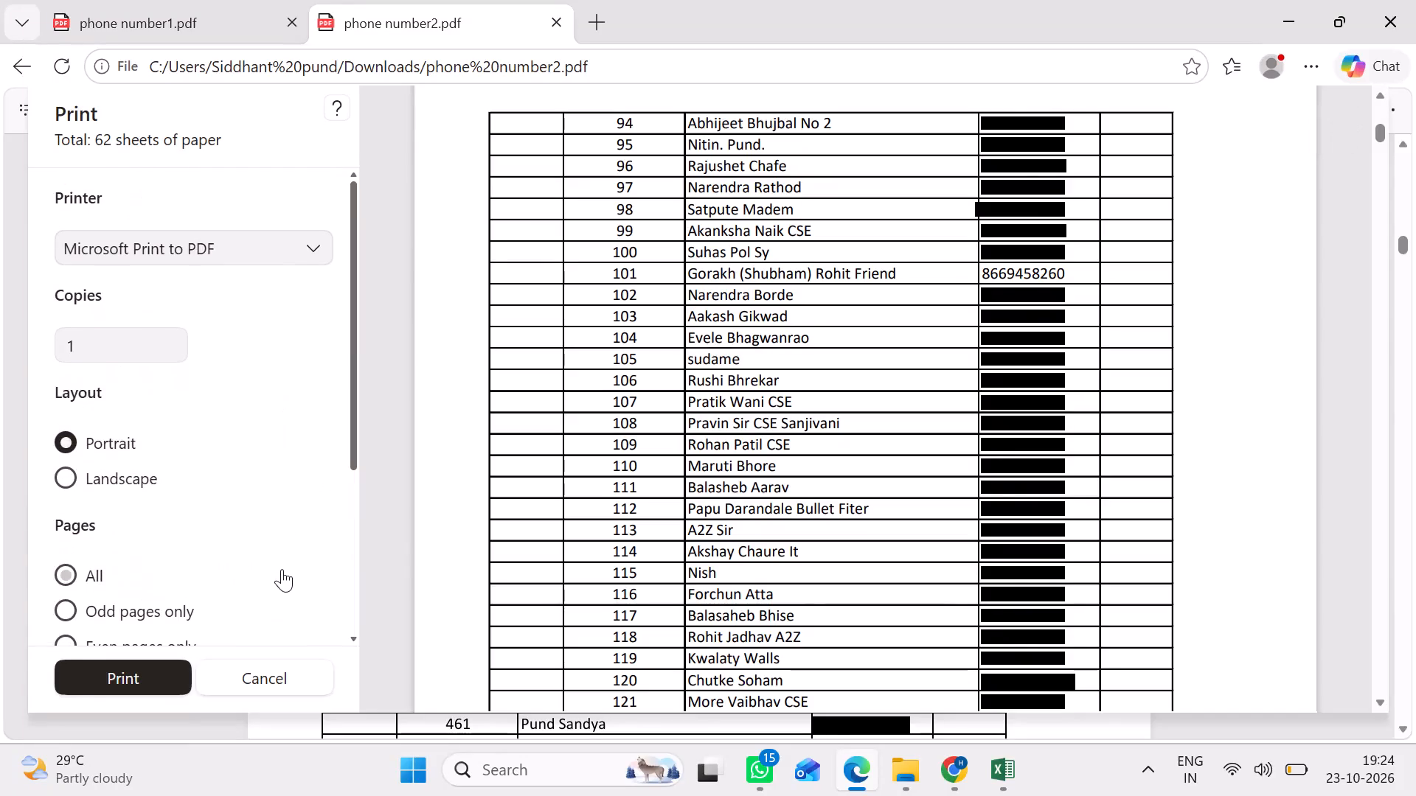
{"action": "left_click", "coordinate": [385, 206]}
{"action": "scroll", "coordinate": [768, 369], "scroll_direction": "down", "scroll_amount": 2}
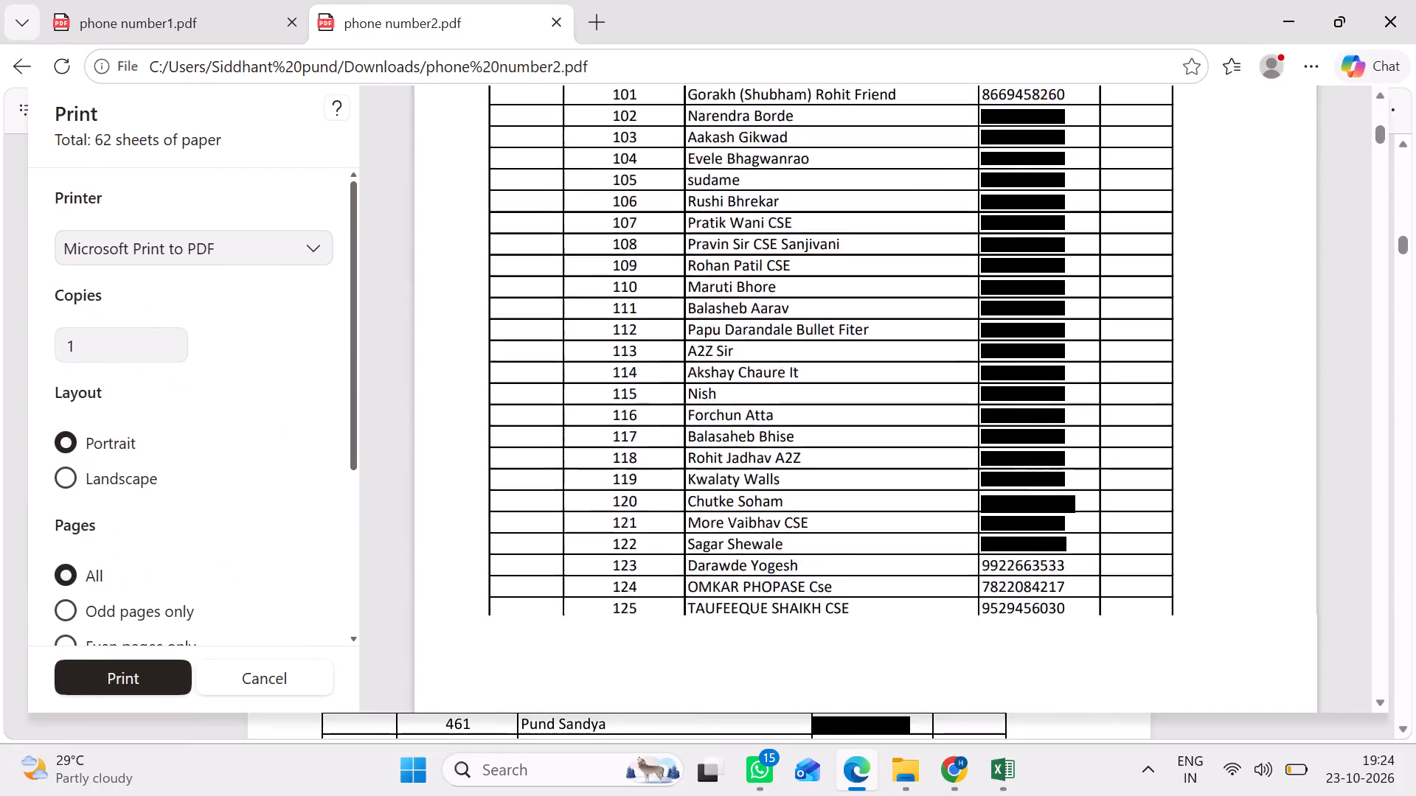
{"action": "scroll", "coordinate": [768, 369], "scroll_direction": "down", "scroll_amount": 10}
{"action": "scroll", "coordinate": [768, 369], "scroll_direction": "down", "scroll_amount": 11}
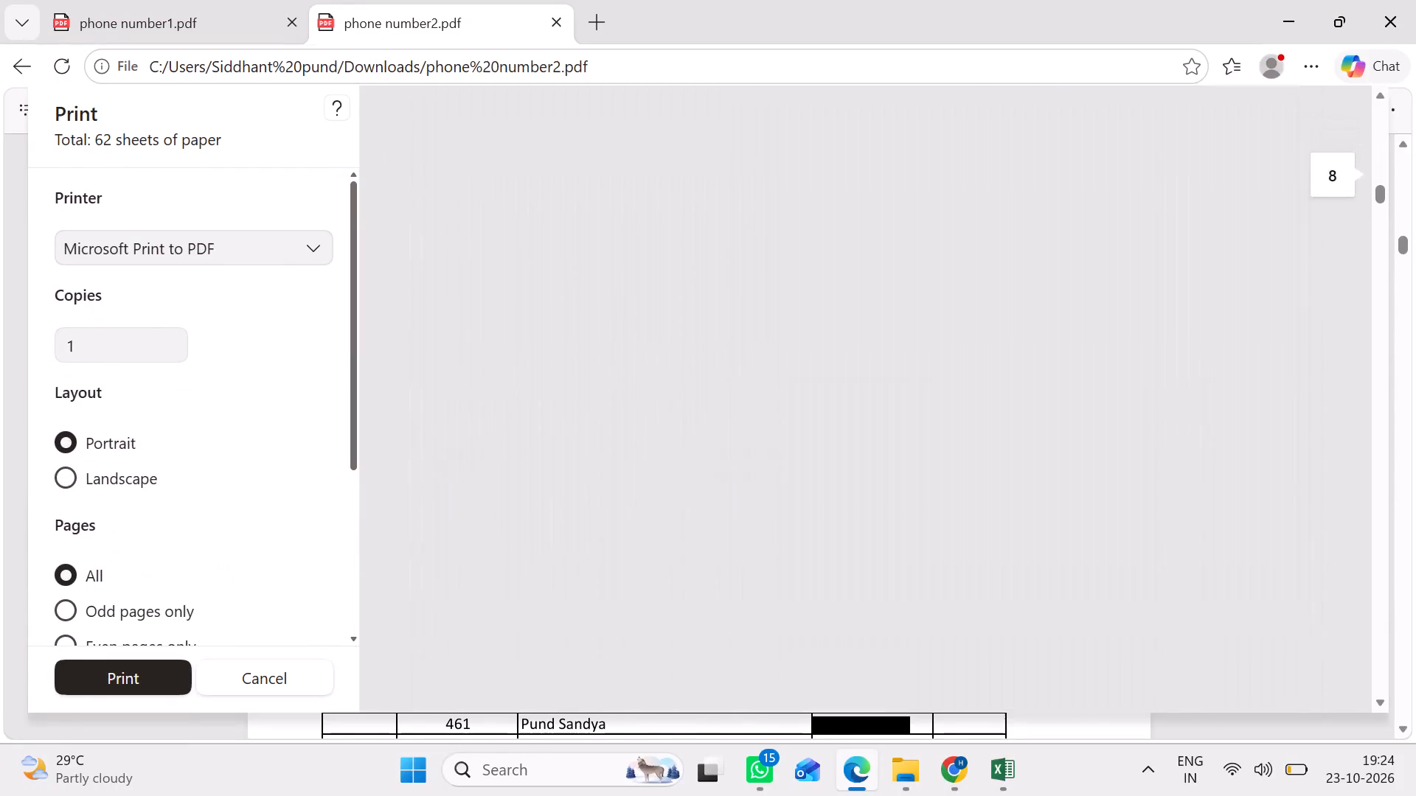
{"action": "scroll", "coordinate": [768, 369], "scroll_direction": "down", "scroll_amount": 18}
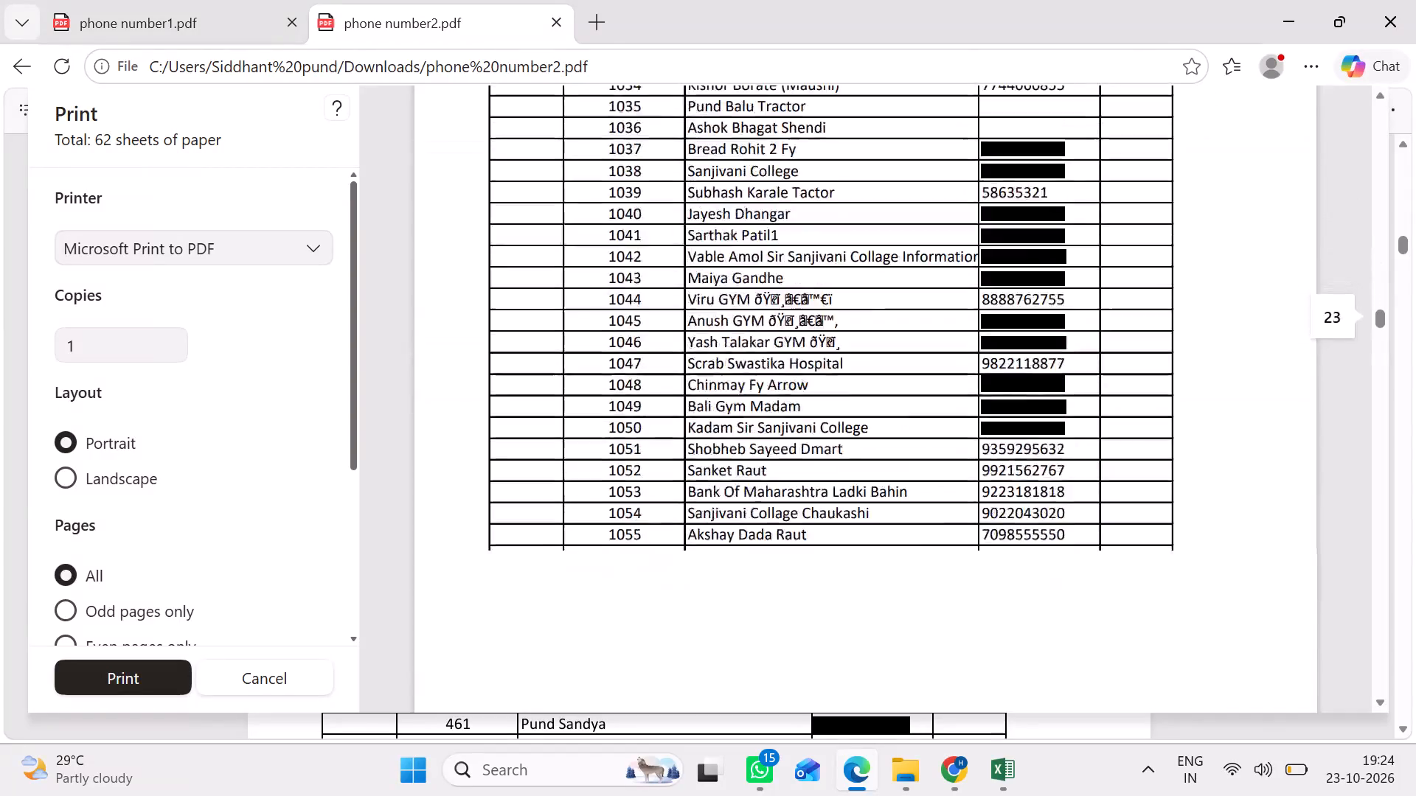
{"action": "scroll", "coordinate": [768, 369], "scroll_direction": "down", "scroll_amount": 10}
{"action": "scroll", "coordinate": [768, 369], "scroll_direction": "up", "scroll_amount": 1}
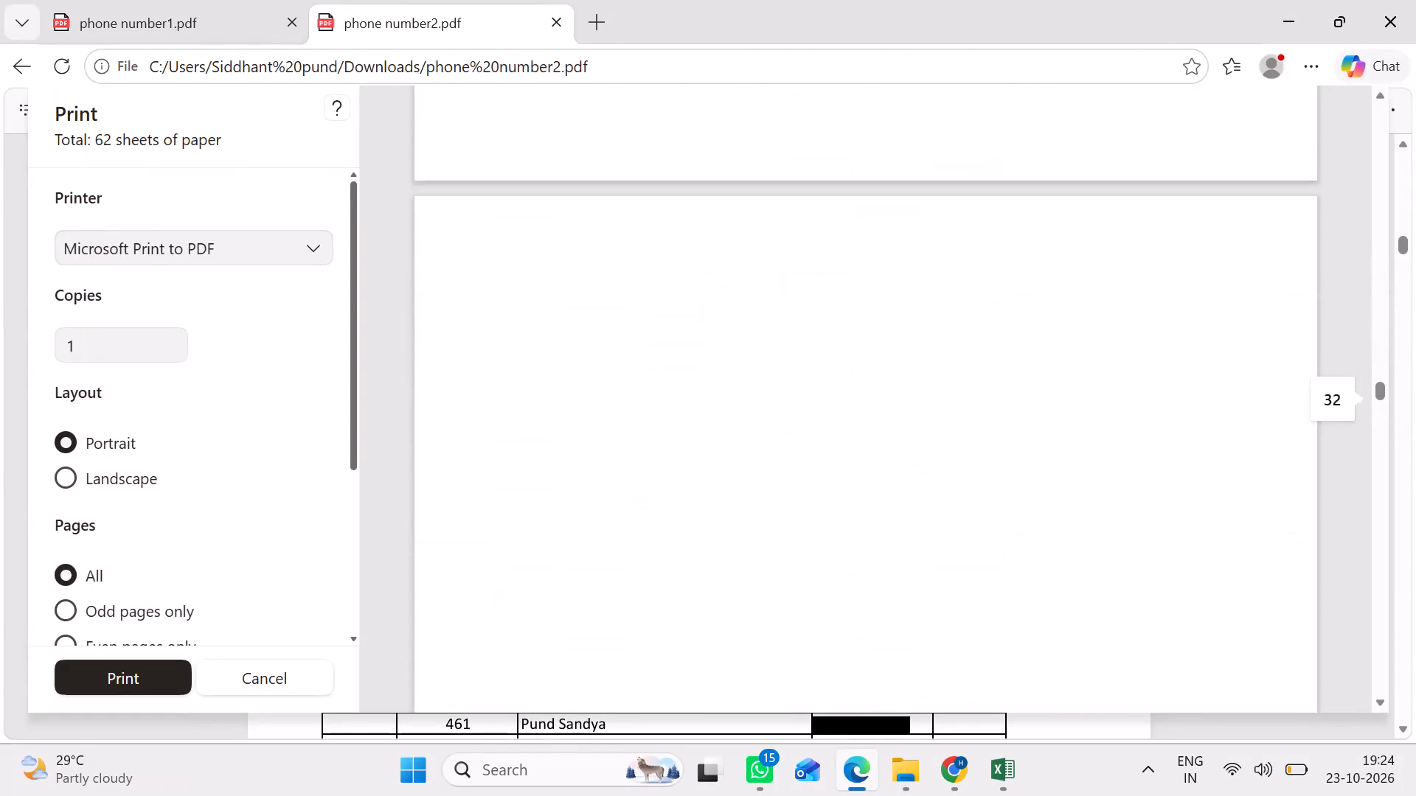
{"action": "scroll", "coordinate": [768, 369], "scroll_direction": "up", "scroll_amount": 1}
{"action": "scroll", "coordinate": [768, 369], "scroll_direction": "down", "scroll_amount": 2}
{"action": "scroll", "coordinate": [768, 369], "scroll_direction": "up", "scroll_amount": 4}
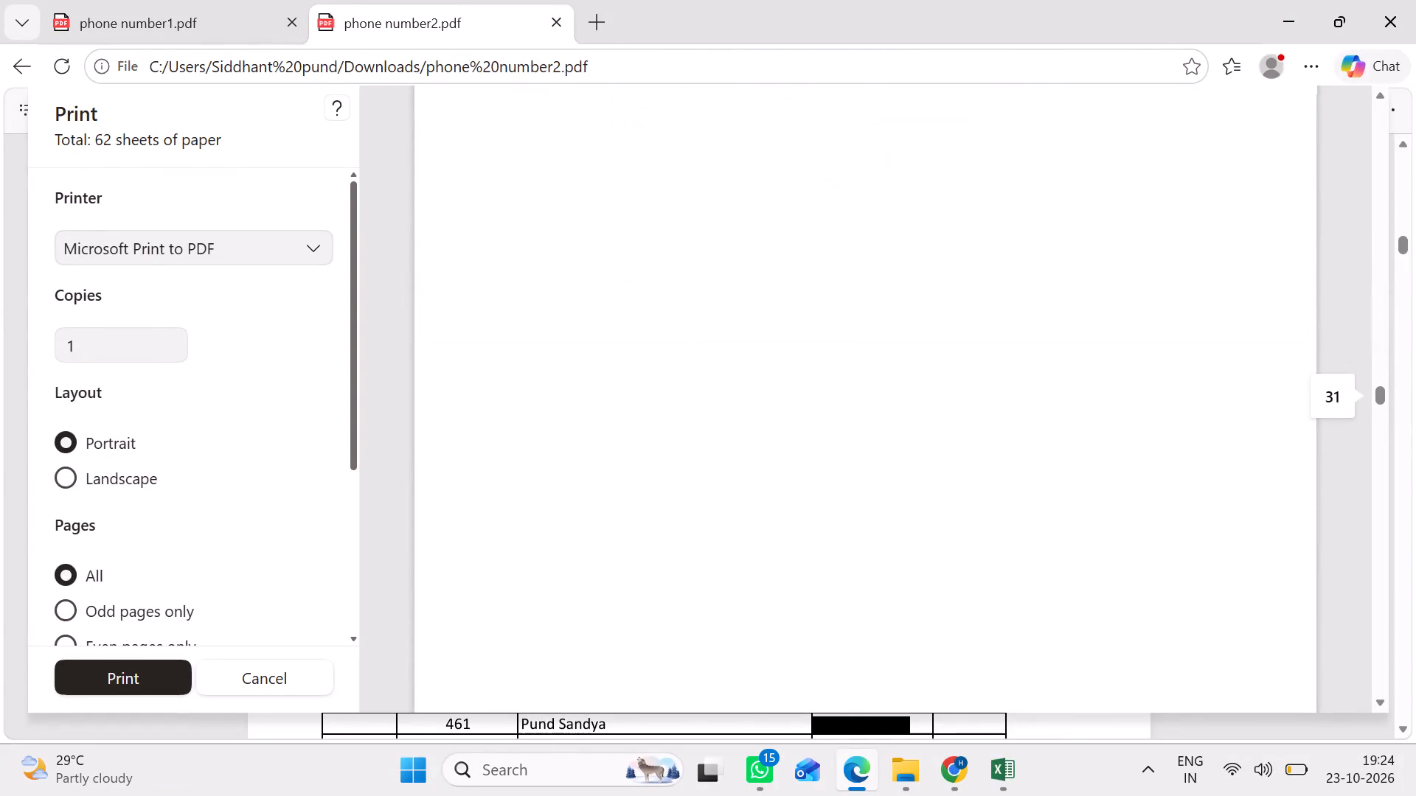
{"action": "scroll", "coordinate": [768, 369], "scroll_direction": "up", "scroll_amount": 3}
{"action": "scroll", "coordinate": [768, 369], "scroll_direction": "down", "scroll_amount": 5}
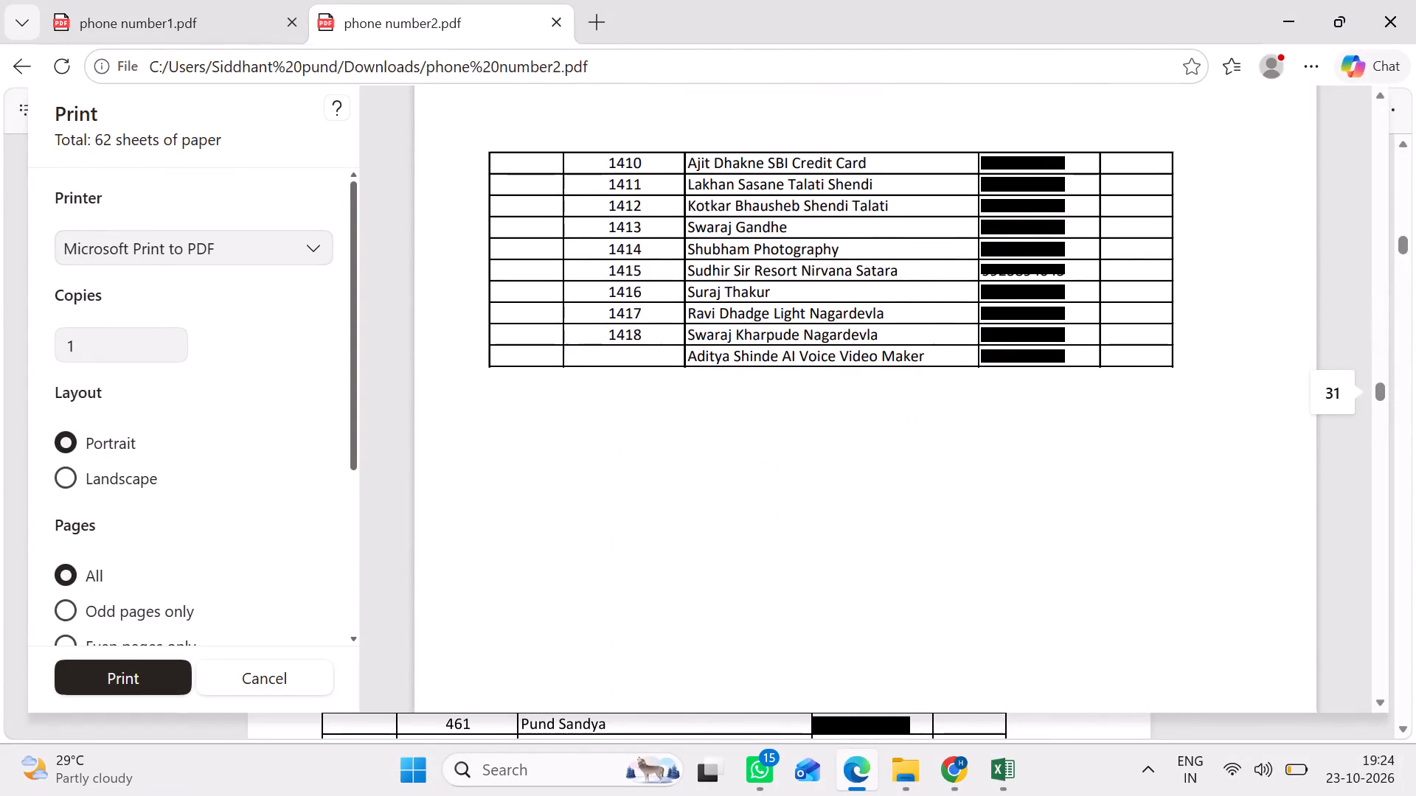
{"action": "scroll", "coordinate": [768, 369], "scroll_direction": "up", "scroll_amount": 4}
{"action": "scroll", "coordinate": [768, 369], "scroll_direction": "down", "scroll_amount": 2}
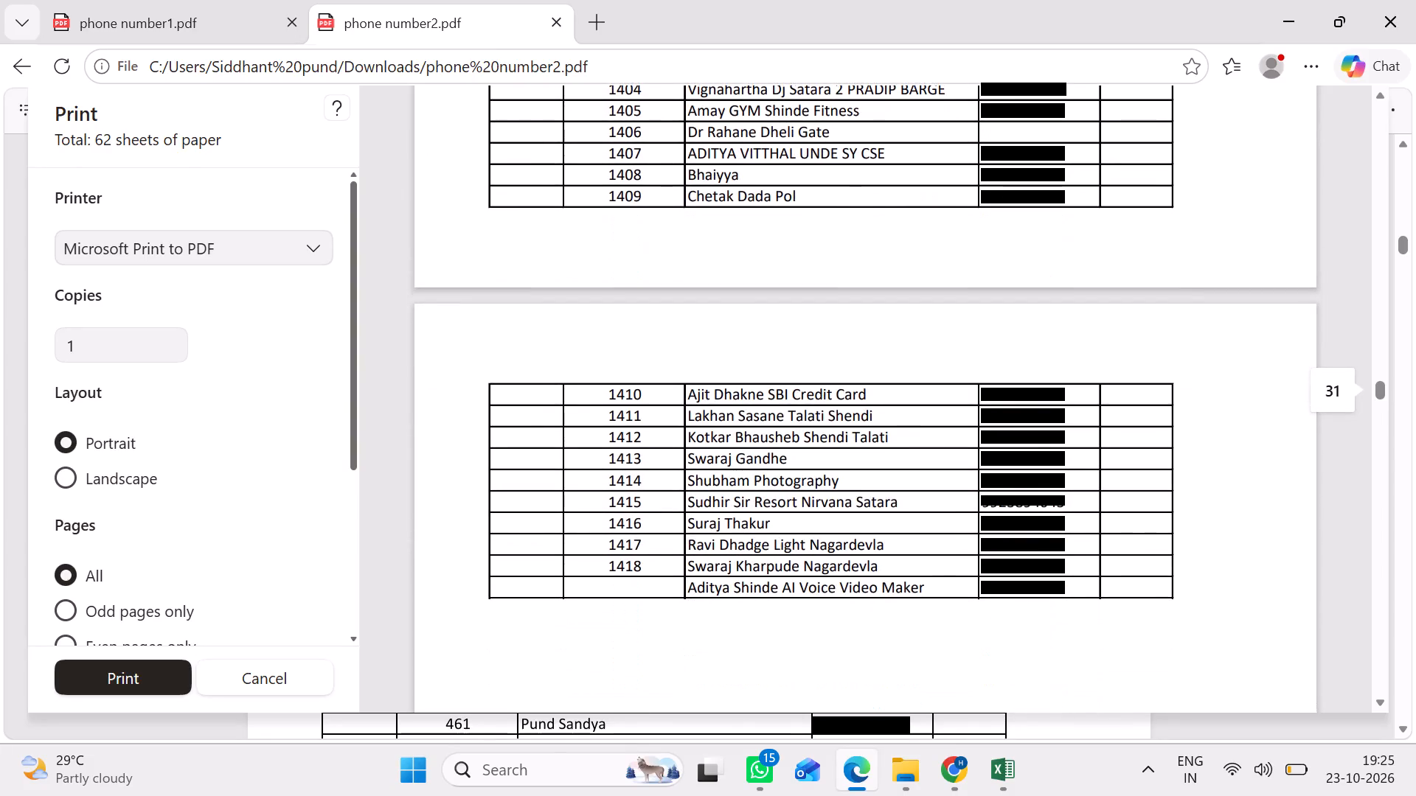
Review the contact table pages in the print preview from the end of the list back to the first page.
{"action": "scroll", "coordinate": [768, 369], "scroll_direction": "up", "scroll_amount": 1}
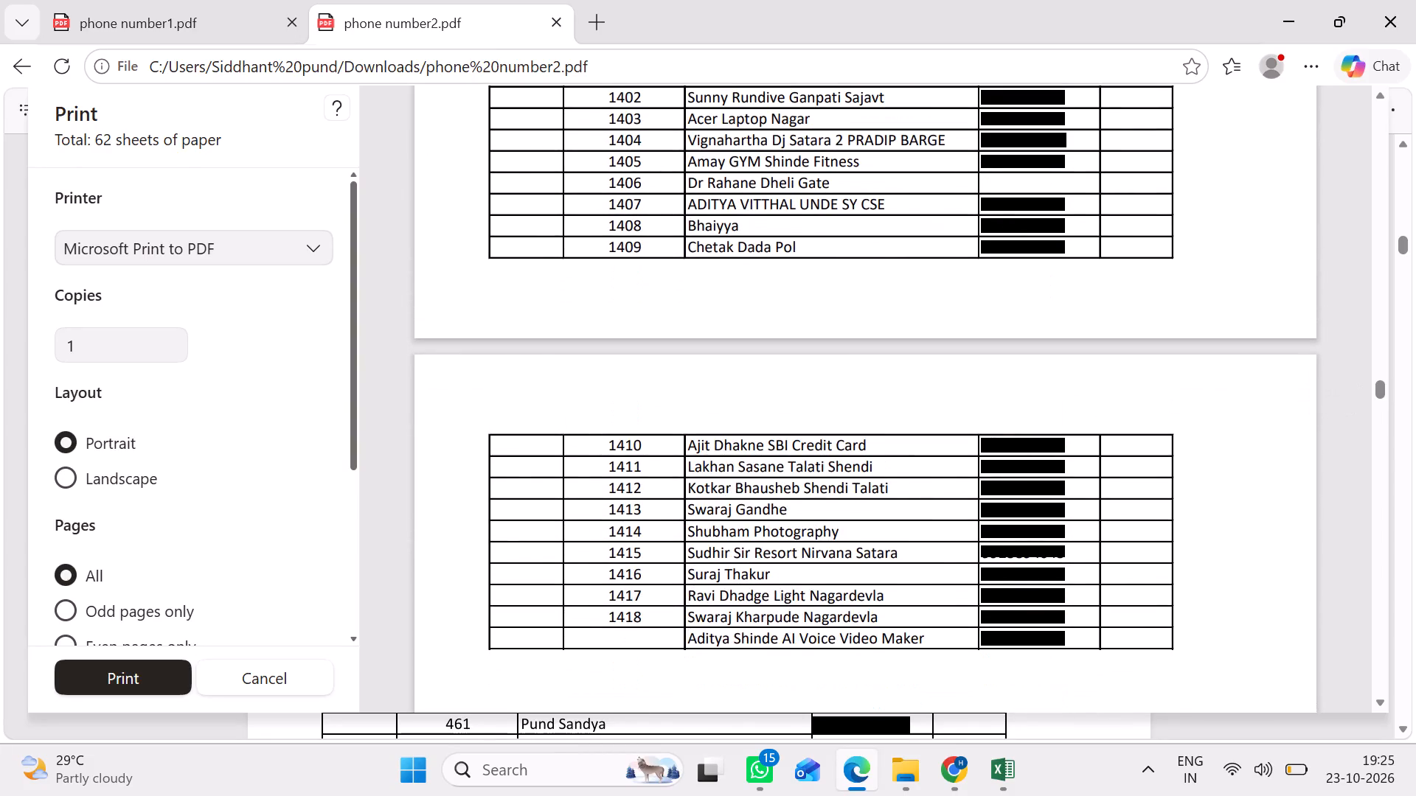
{"action": "scroll", "coordinate": [768, 369], "scroll_direction": "up", "scroll_amount": 5}
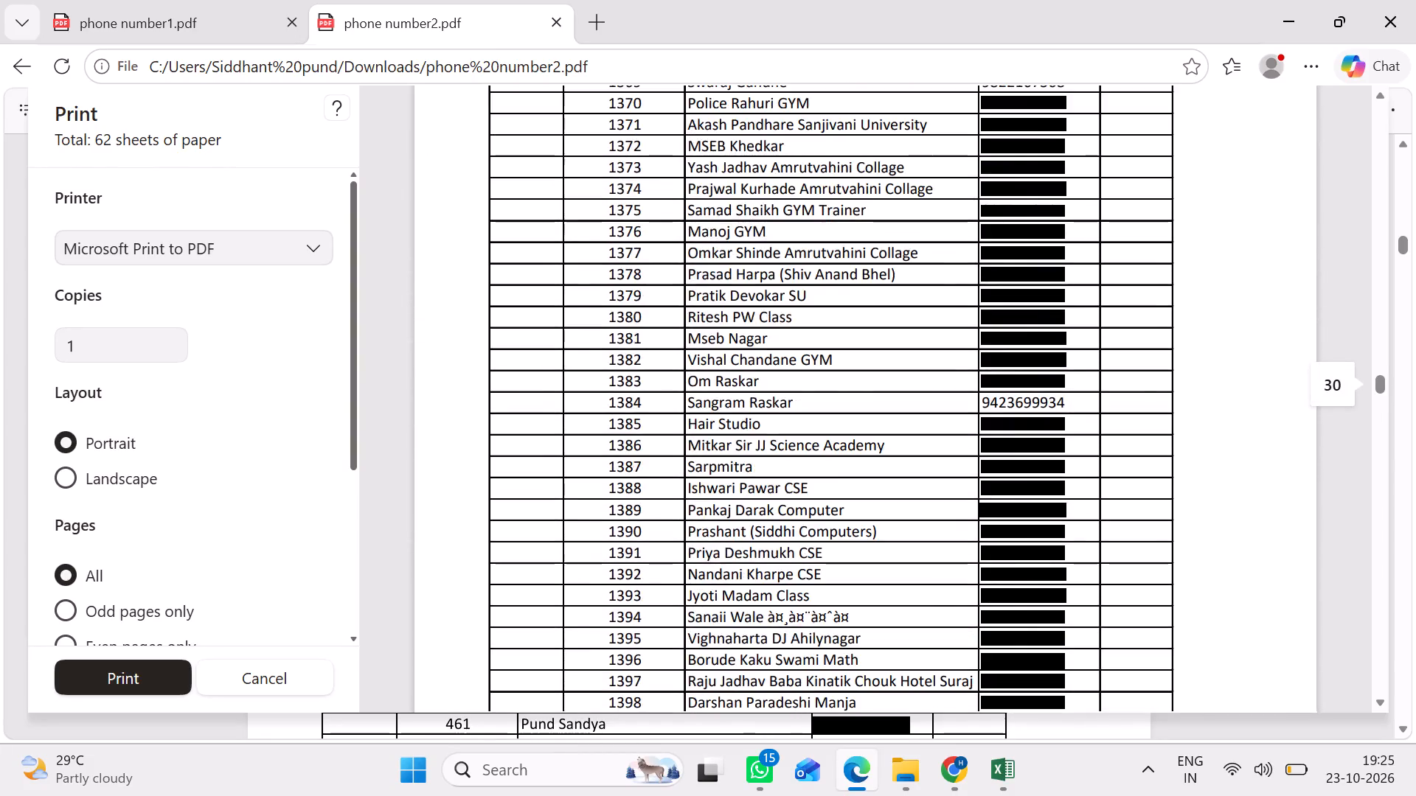
{"action": "scroll", "coordinate": [768, 369], "scroll_direction": "up", "scroll_amount": 4}
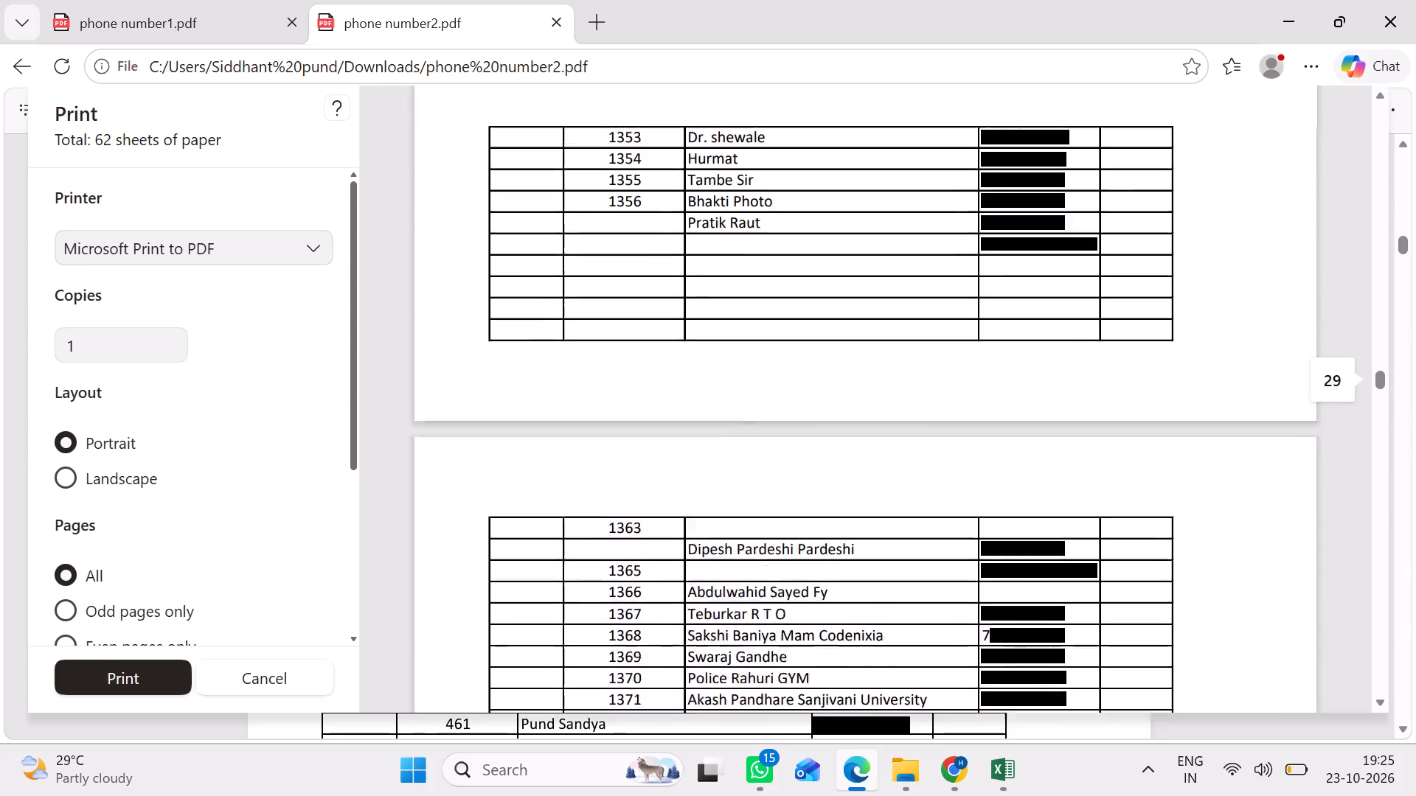
{"action": "scroll", "coordinate": [768, 369], "scroll_direction": "up", "scroll_amount": 6}
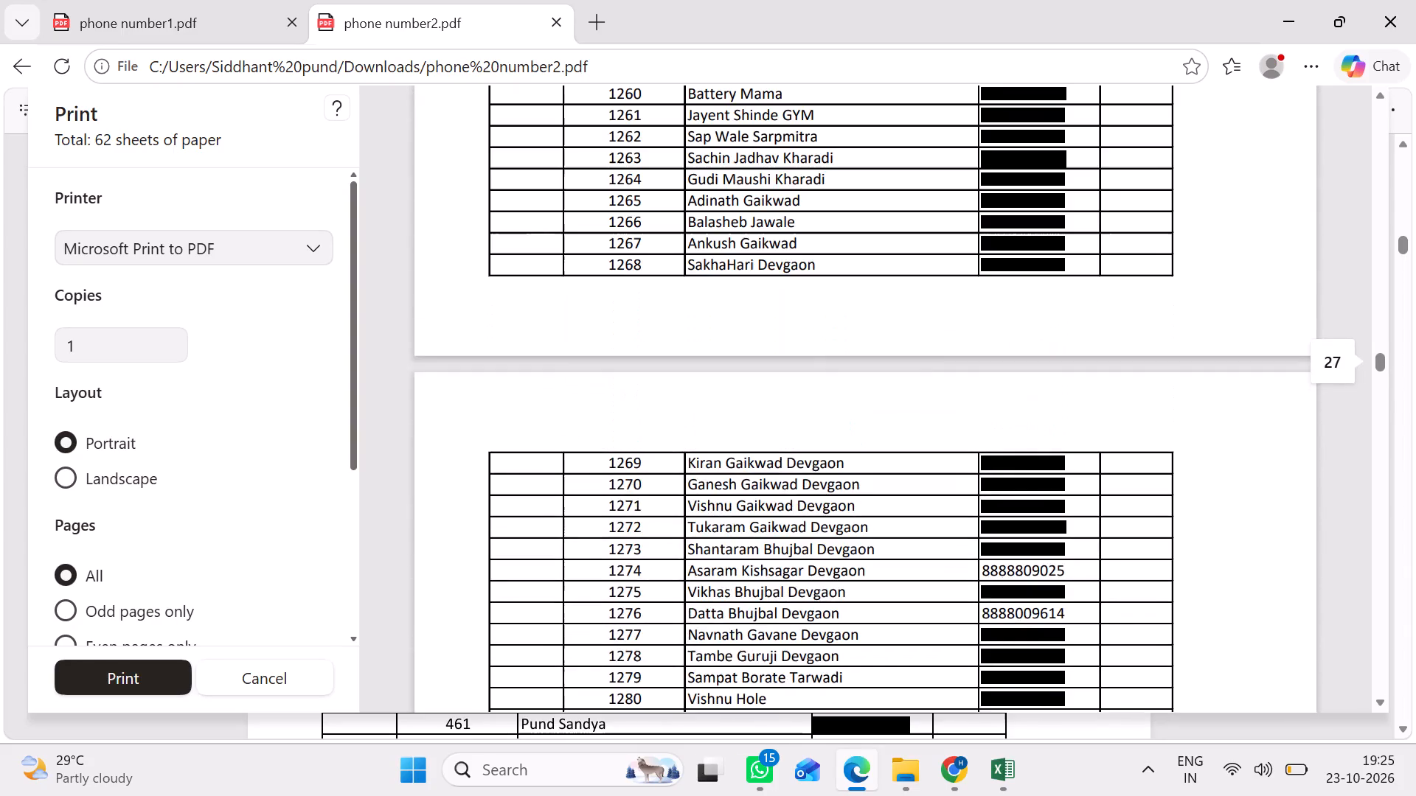
{"action": "scroll", "coordinate": [768, 369], "scroll_direction": "up", "scroll_amount": 12}
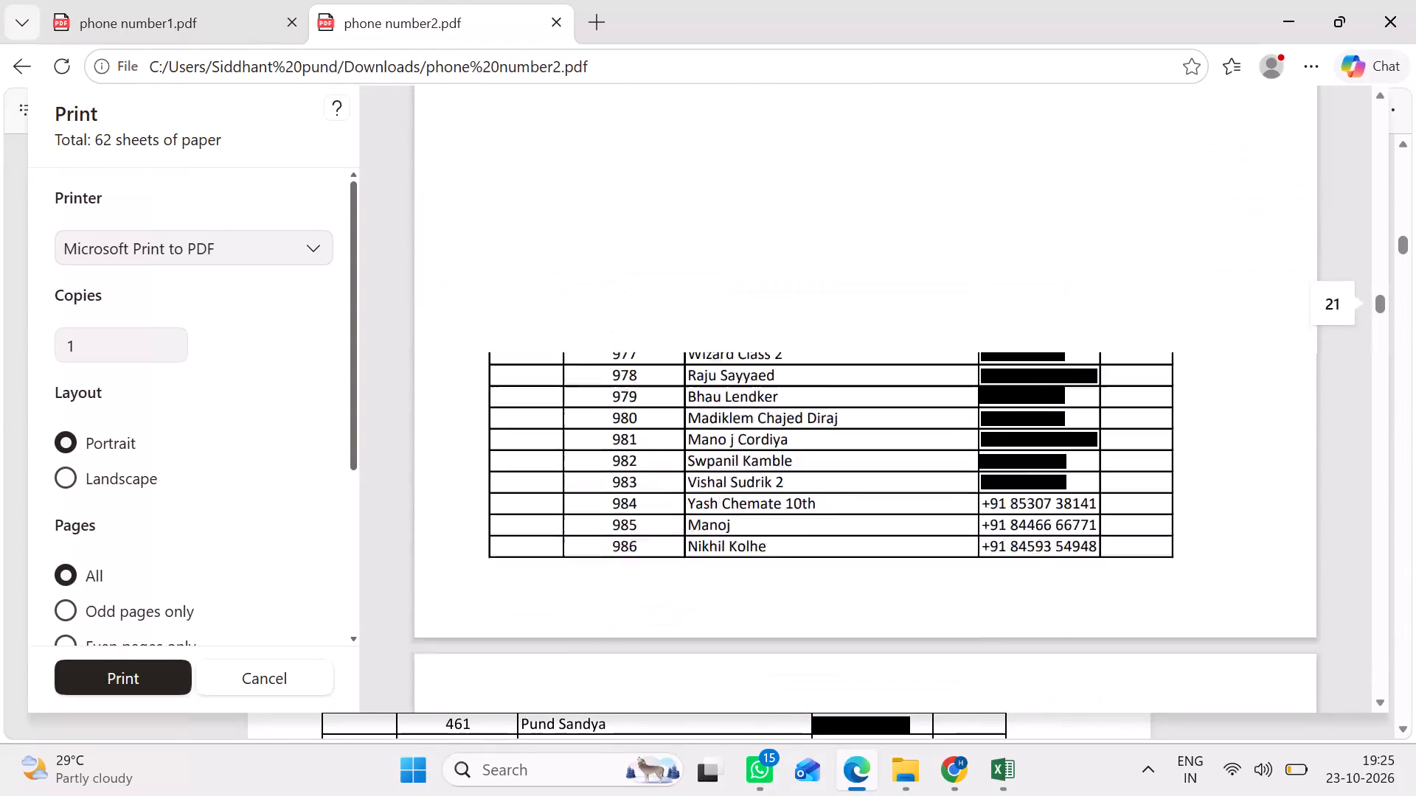
{"action": "scroll", "coordinate": [768, 369], "scroll_direction": "up", "scroll_amount": 16}
{"action": "scroll", "coordinate": [768, 369], "scroll_direction": "up", "scroll_amount": 6}
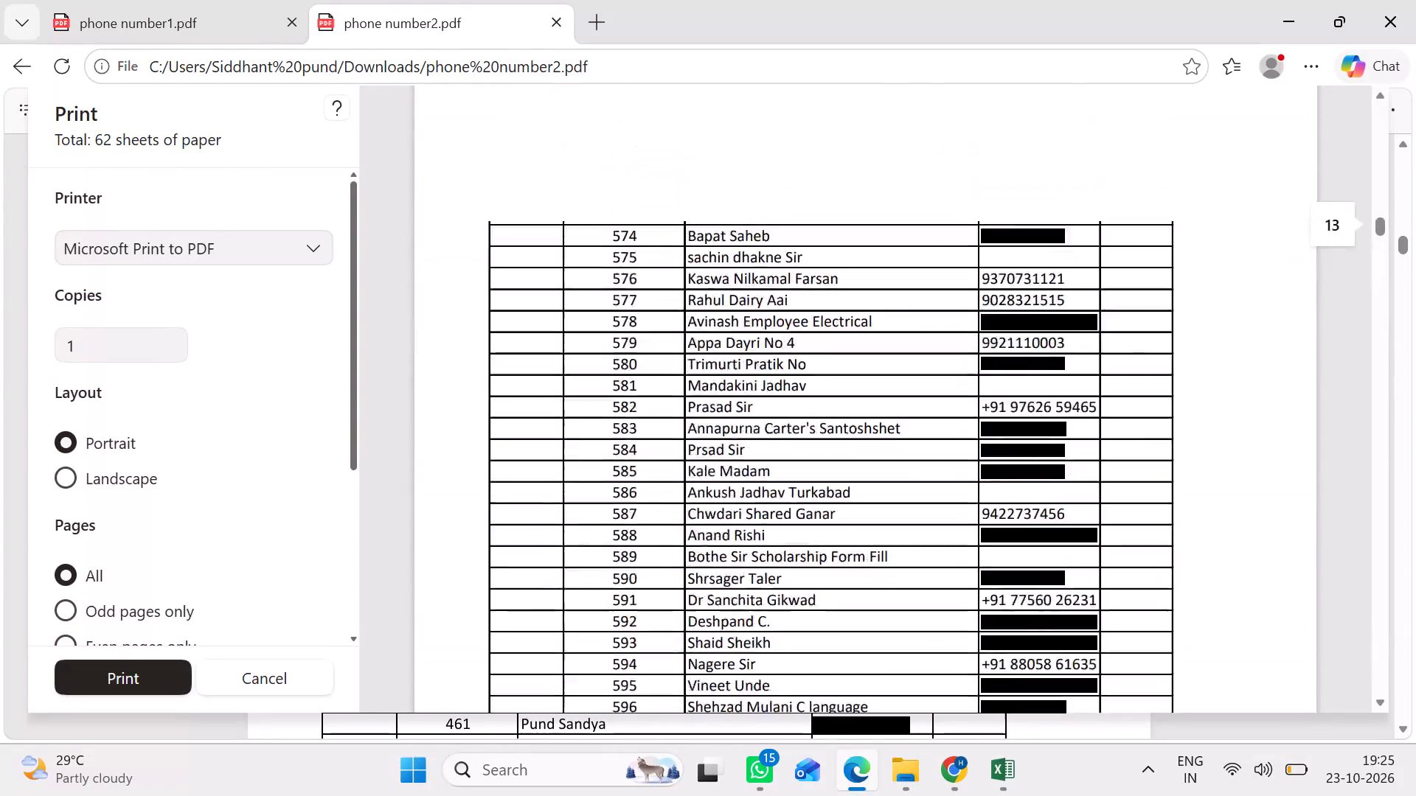
{"action": "scroll", "coordinate": [768, 369], "scroll_direction": "up", "scroll_amount": 20}
{"action": "scroll", "coordinate": [768, 369], "scroll_direction": "up", "scroll_amount": 7}
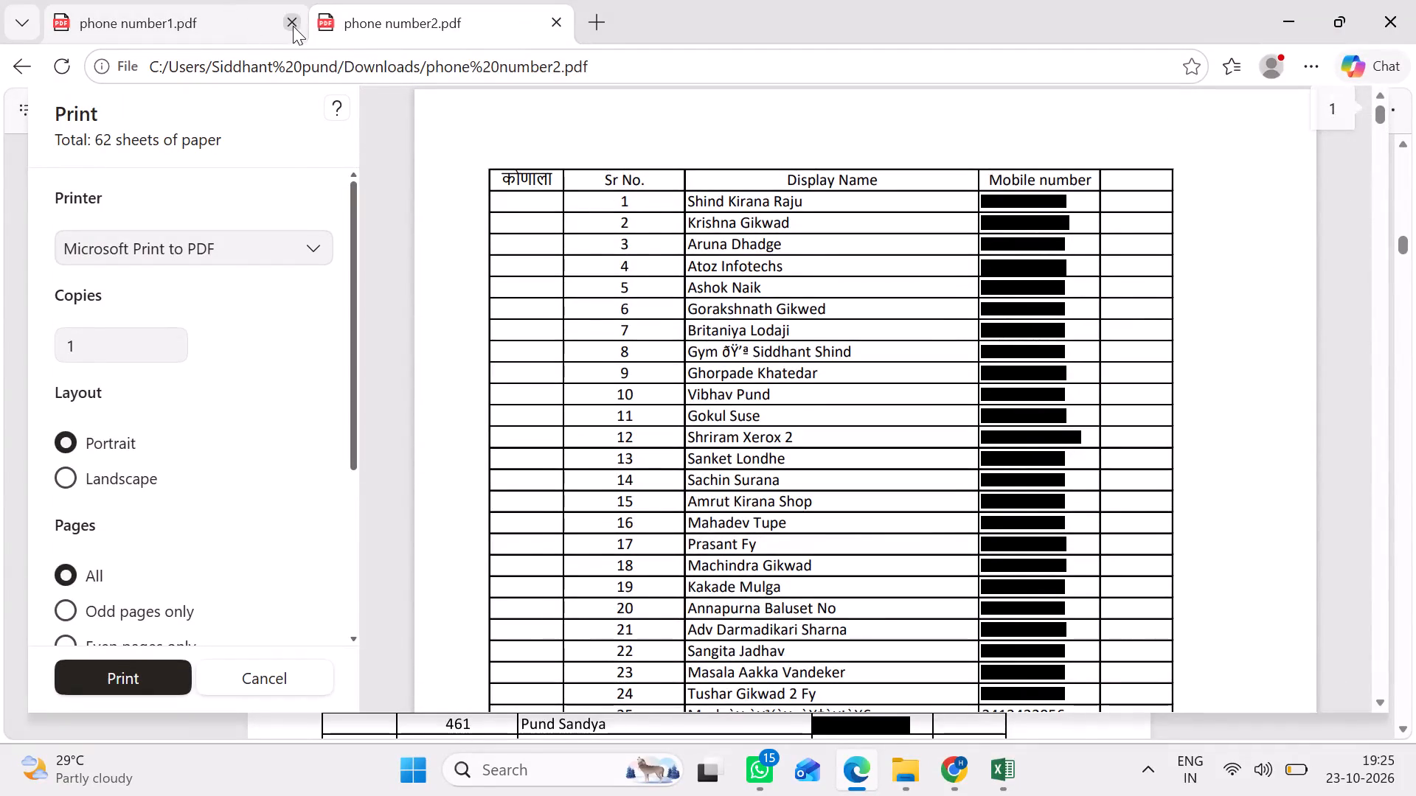
Close the phone number1.pdf and phone number2.pdf documents without printing.
{"action": "left_click", "coordinate": [293, 23]}
{"action": "left_click", "coordinate": [287, 19]}
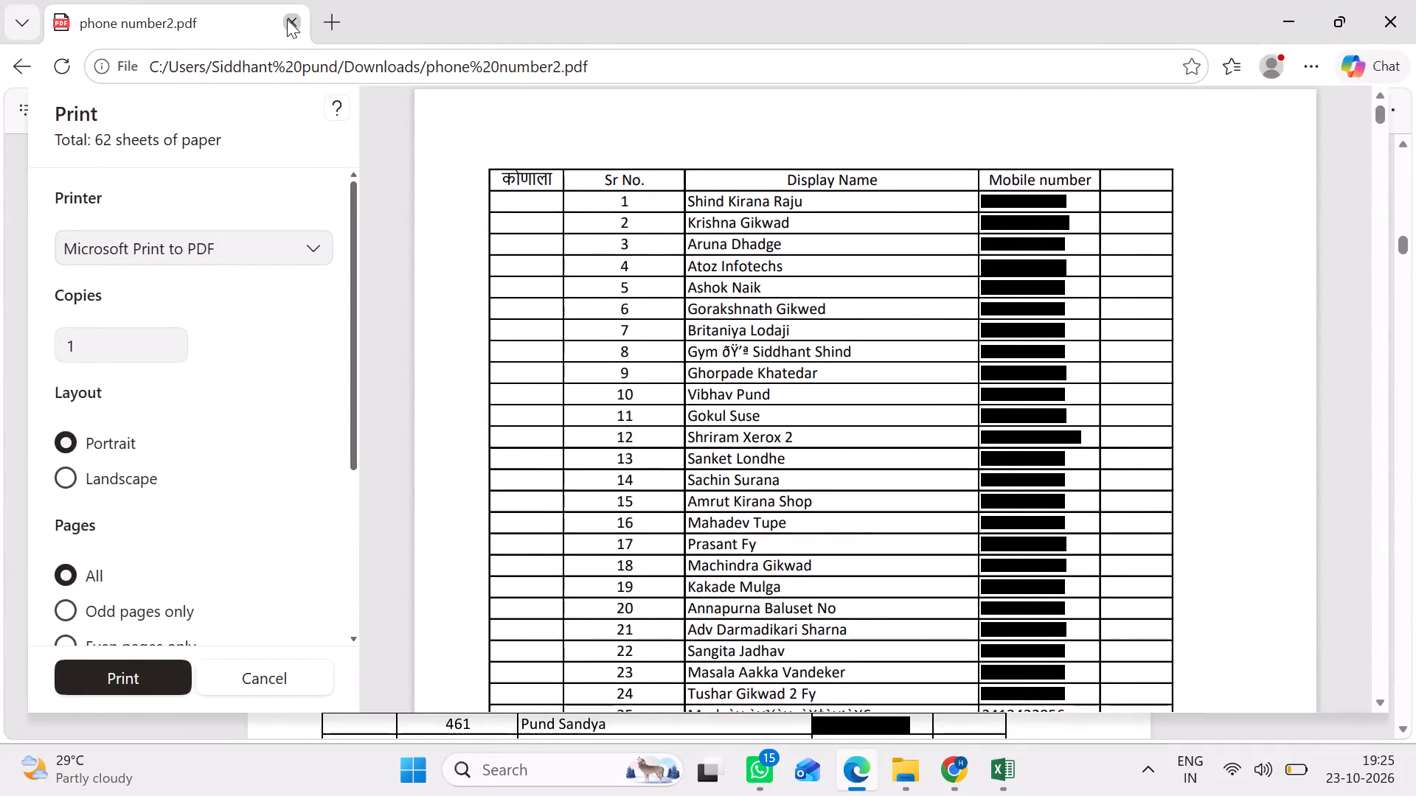
In the phone number1 workbook in Excel, examine the contact rows from the start of the list downward.
{"action": "left_click", "coordinate": [512, 526]}
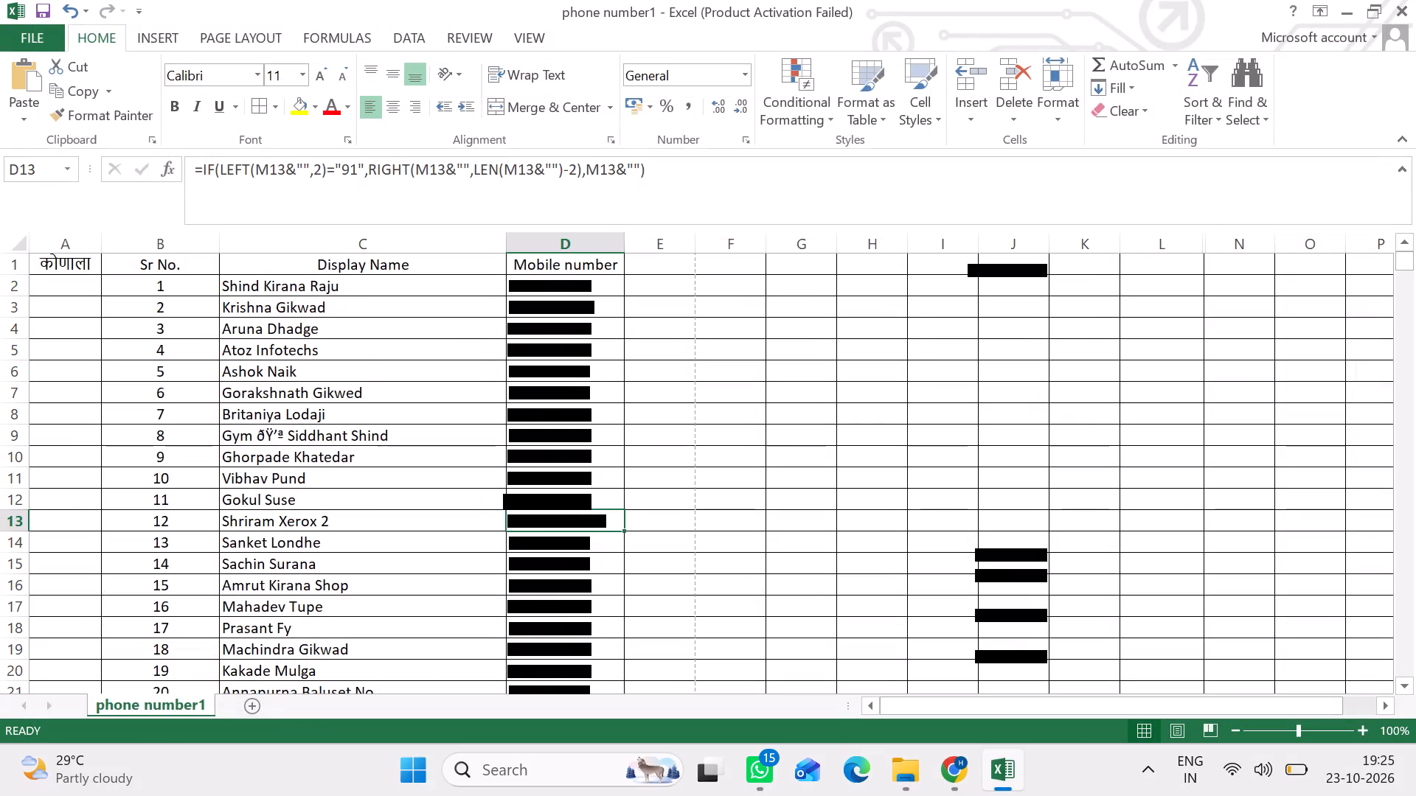
{"action": "left_click", "coordinate": [334, 419]}
{"action": "scroll", "coordinate": [334, 419], "scroll_direction": "down", "scroll_amount": 3}
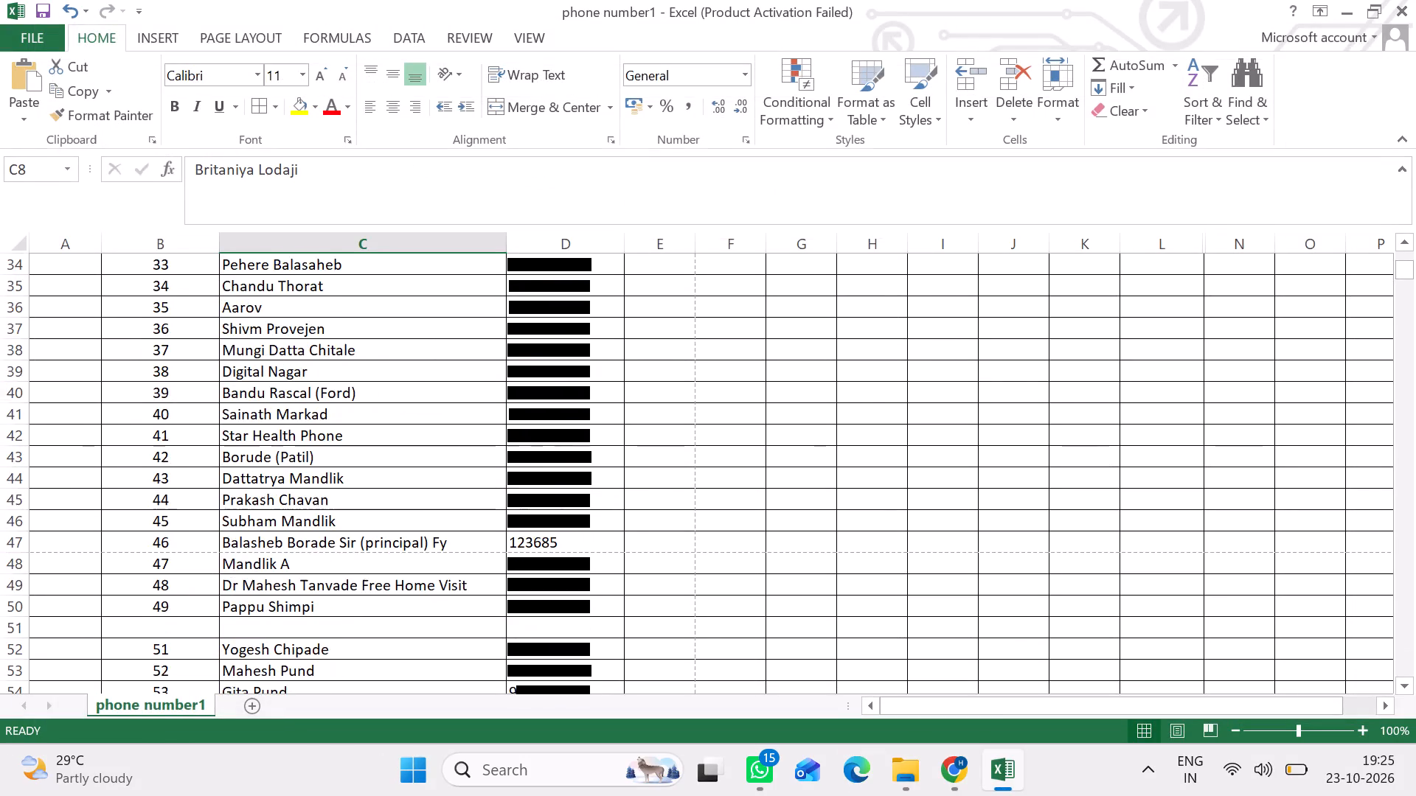
{"action": "scroll", "coordinate": [334, 419], "scroll_direction": "down", "scroll_amount": 3}
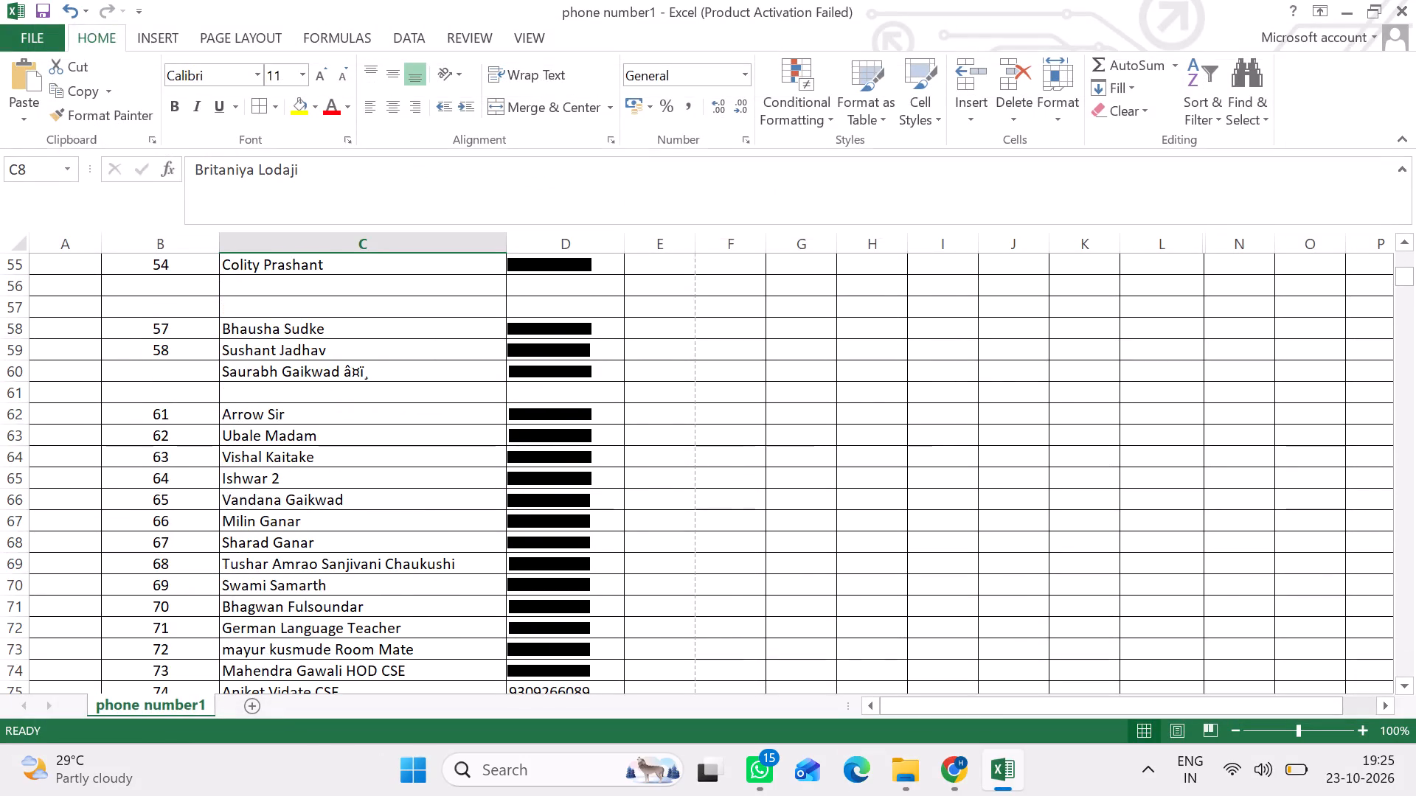
{"action": "scroll", "coordinate": [334, 419], "scroll_direction": "down", "scroll_amount": 5}
{"action": "scroll", "coordinate": [334, 419], "scroll_direction": "up", "scroll_amount": 1}
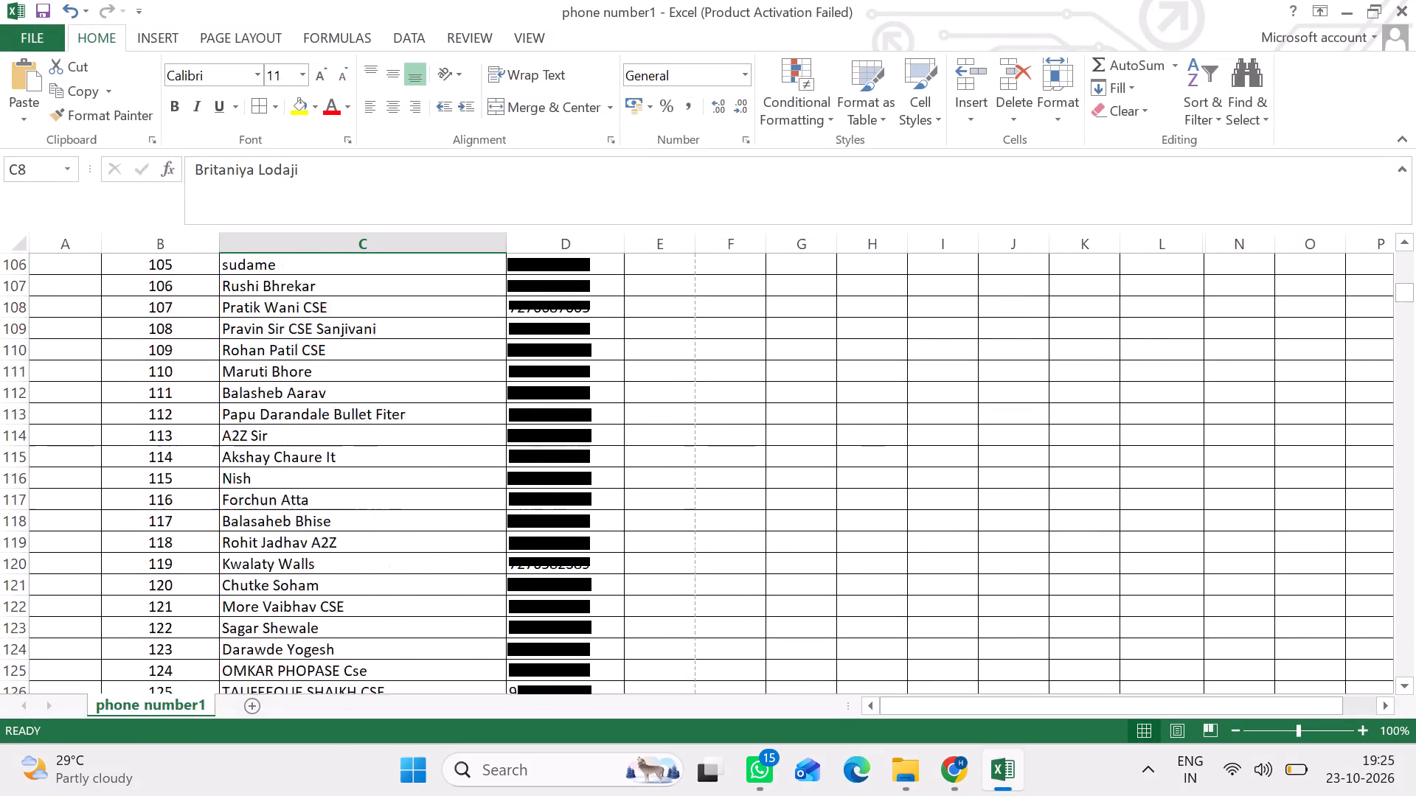
{"action": "scroll", "coordinate": [334, 419], "scroll_direction": "down", "scroll_amount": 15}
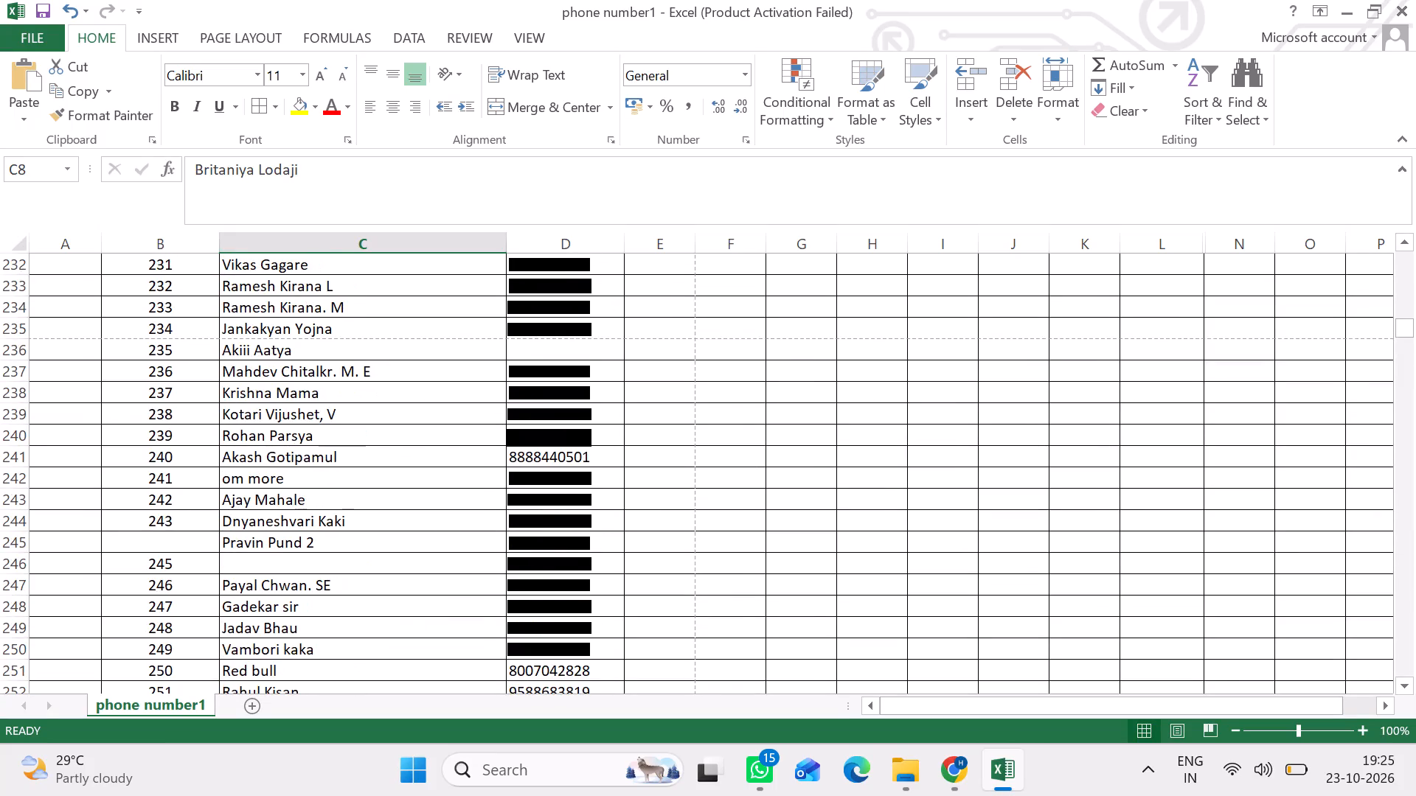
{"action": "scroll", "coordinate": [334, 419], "scroll_direction": "down", "scroll_amount": 20}
{"action": "scroll", "coordinate": [334, 419], "scroll_direction": "down", "scroll_amount": 4}
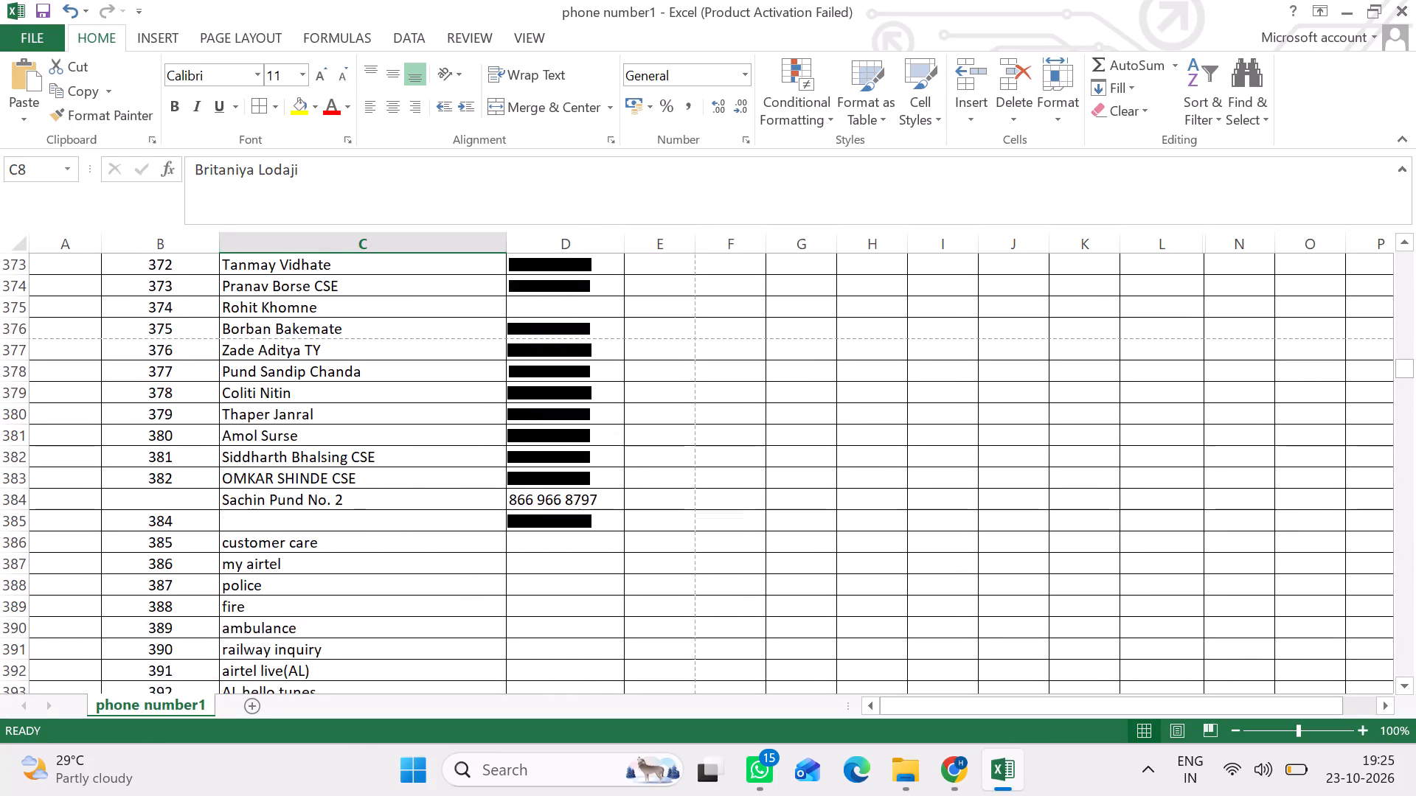
{"action": "left_click", "coordinate": [351, 566]}
{"action": "scroll", "coordinate": [351, 566], "scroll_direction": "down", "scroll_amount": 1}
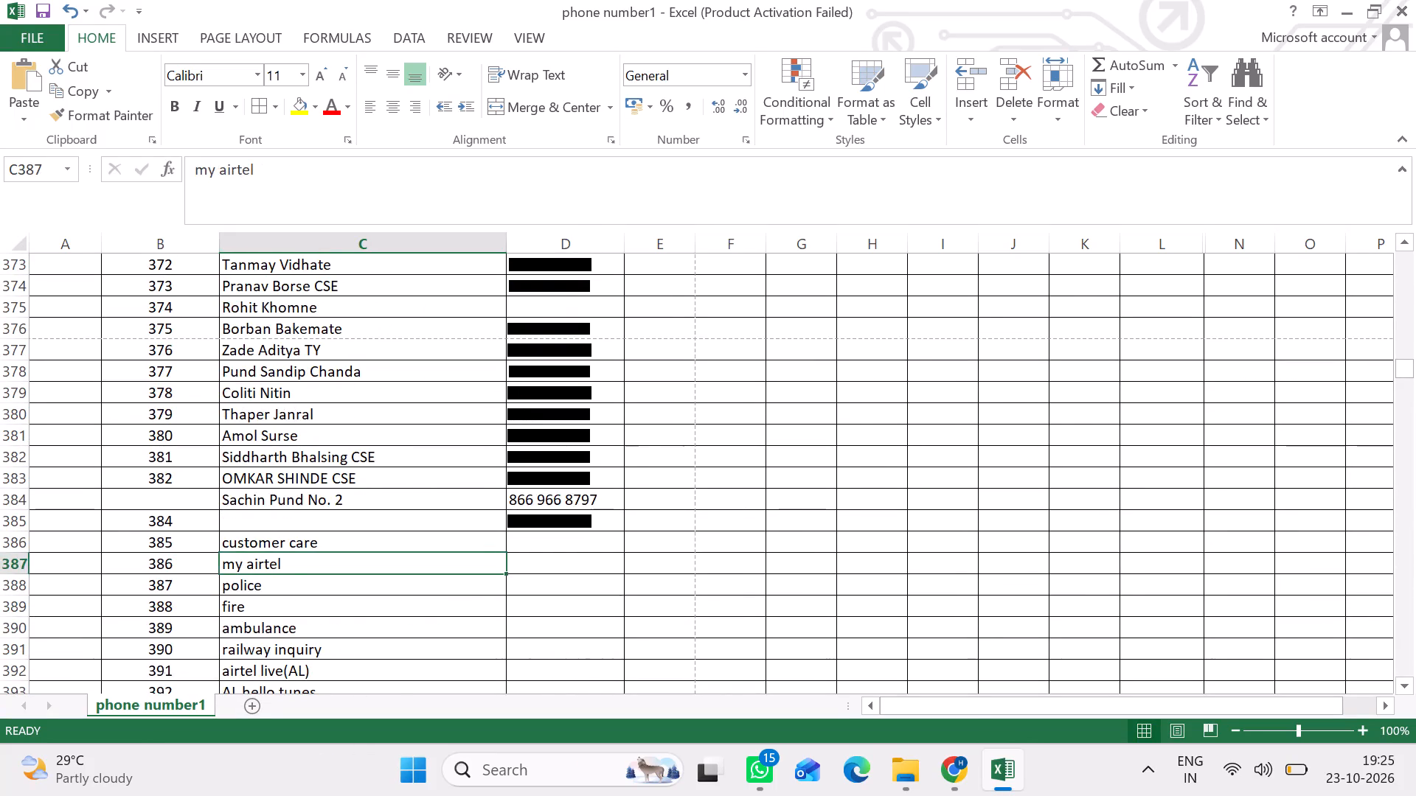
{"action": "scroll", "coordinate": [351, 566], "scroll_direction": "down", "scroll_amount": 2}
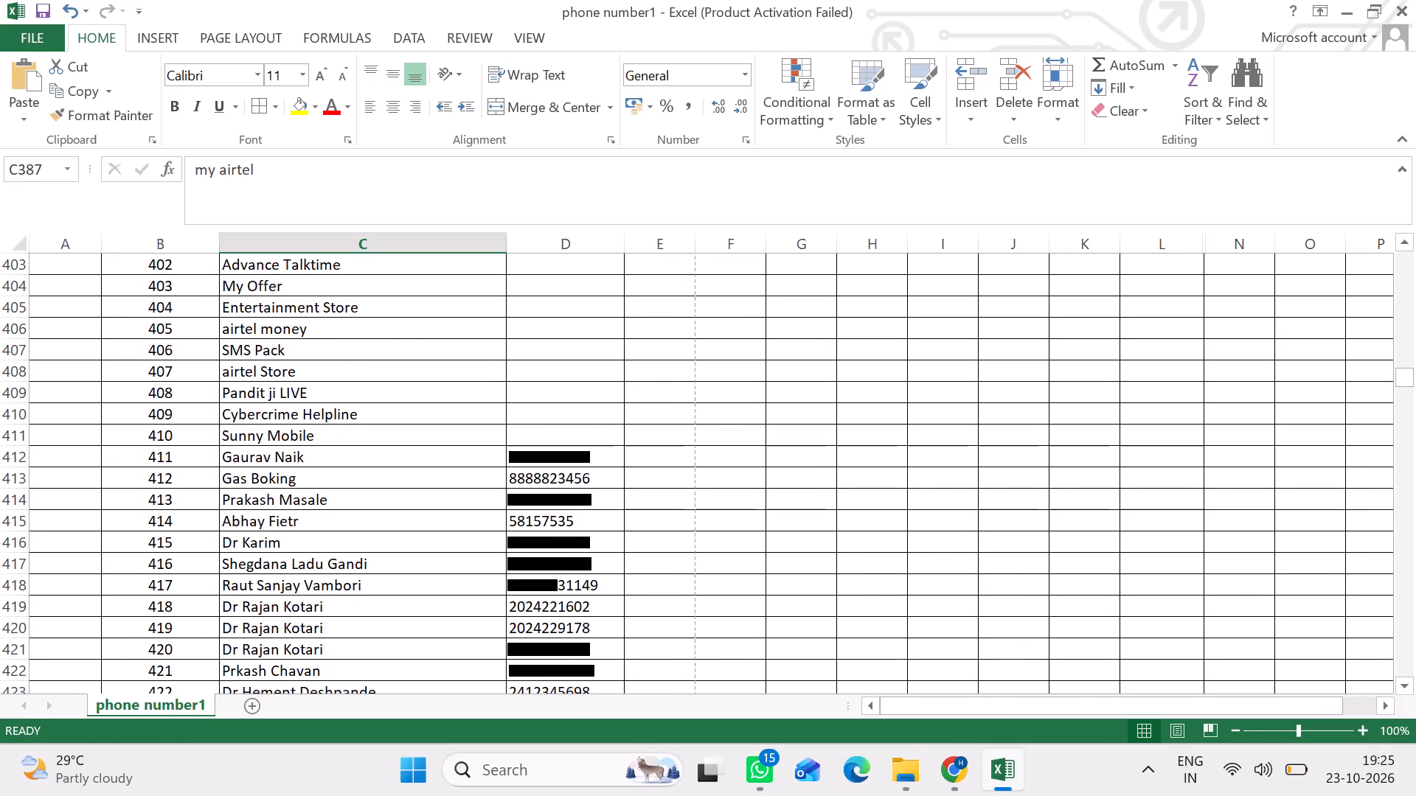
{"action": "left_click", "coordinate": [698, 435]}
{"action": "scroll", "coordinate": [495, 531], "scroll_direction": "down", "scroll_amount": 3}
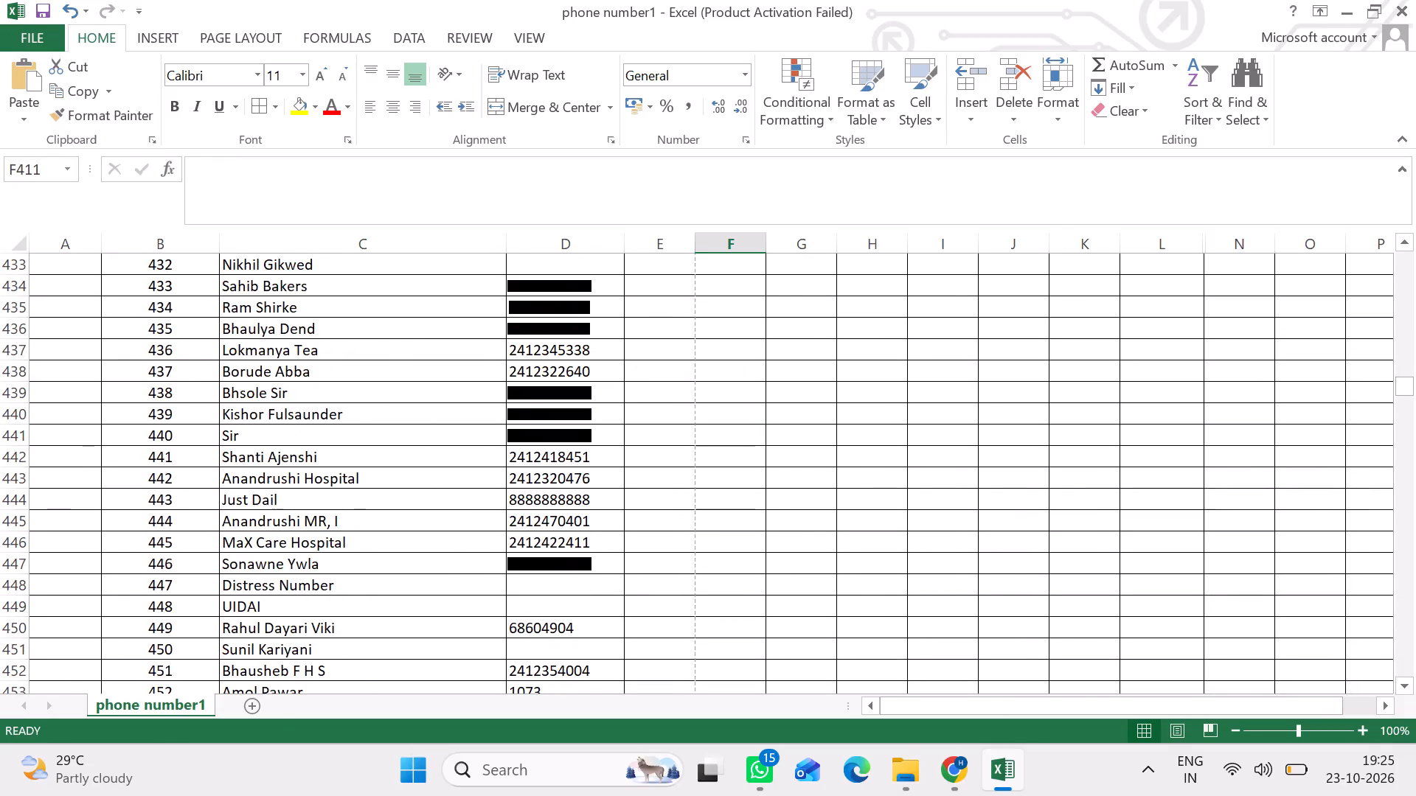
{"action": "scroll", "coordinate": [495, 531], "scroll_direction": "down", "scroll_amount": 20}
{"action": "scroll", "coordinate": [495, 531], "scroll_direction": "down", "scroll_amount": 20}
{"action": "scroll", "coordinate": [495, 531], "scroll_direction": "down", "scroll_amount": 6}
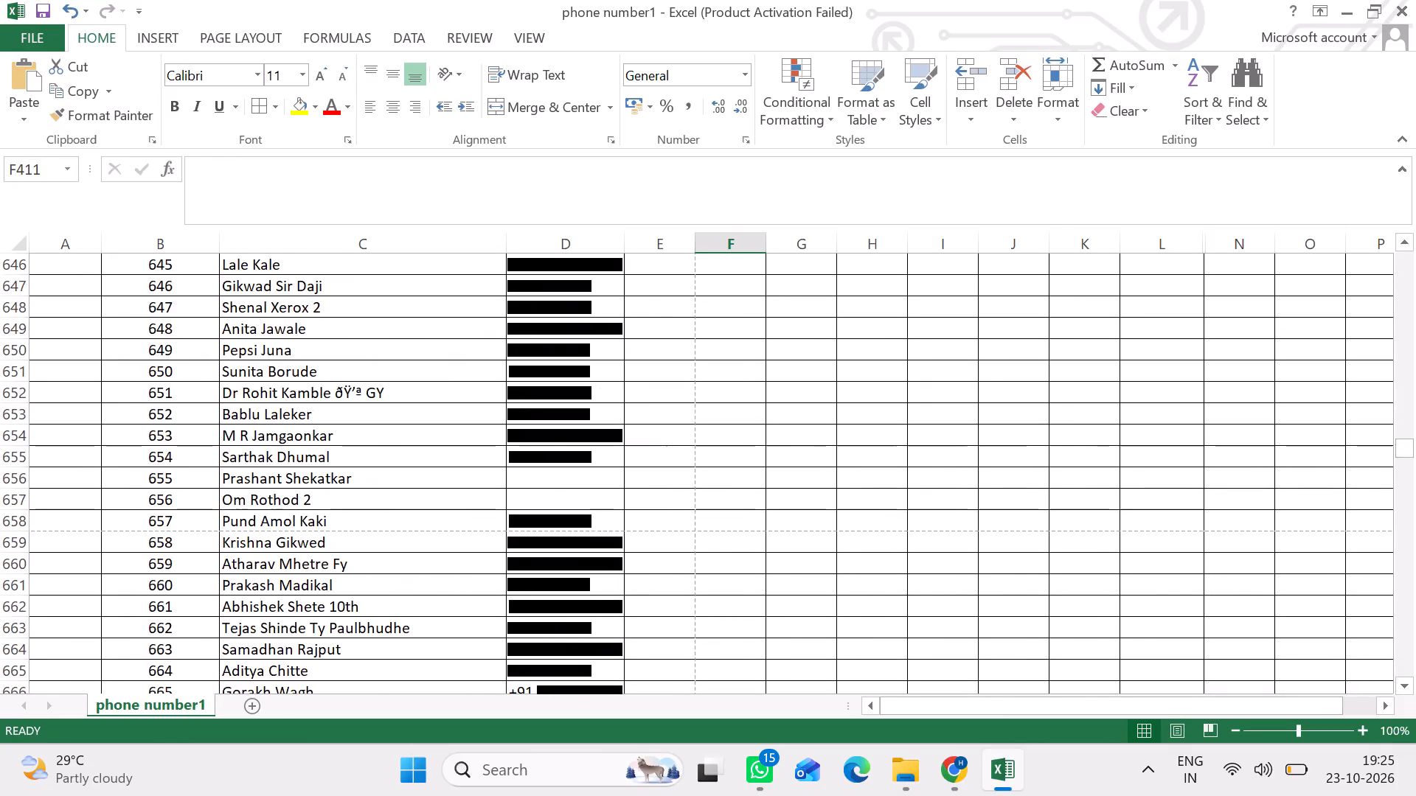